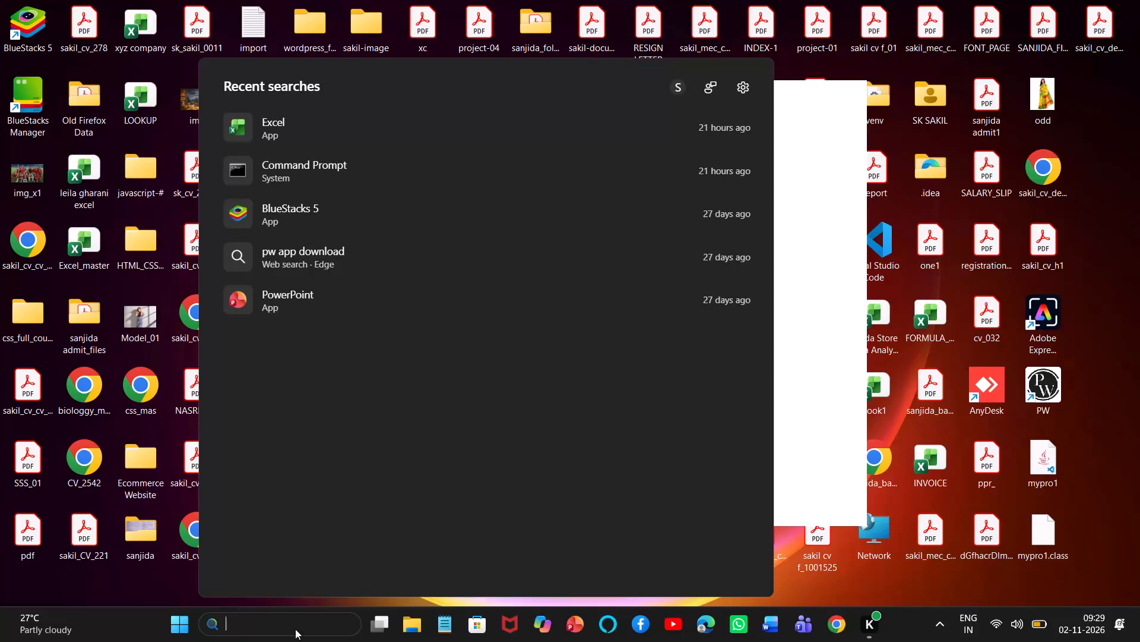
Launch Excel and open the recent workbook SK_Mart_100_Raw_Orders in a maximized window.
text(excel)
key(Return)
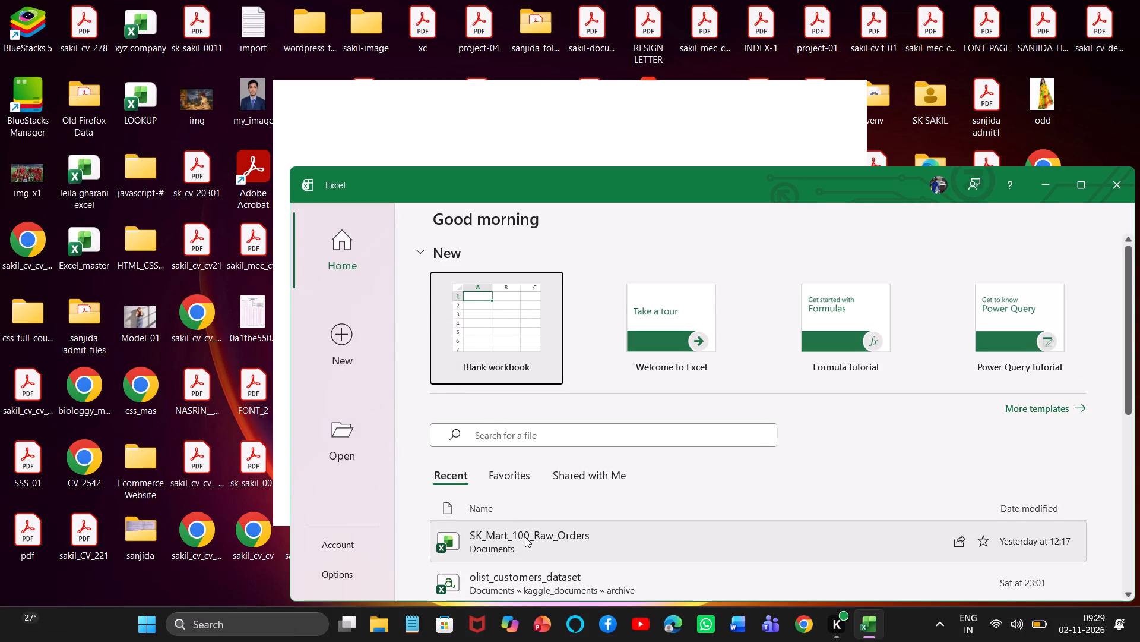
click(525, 537)
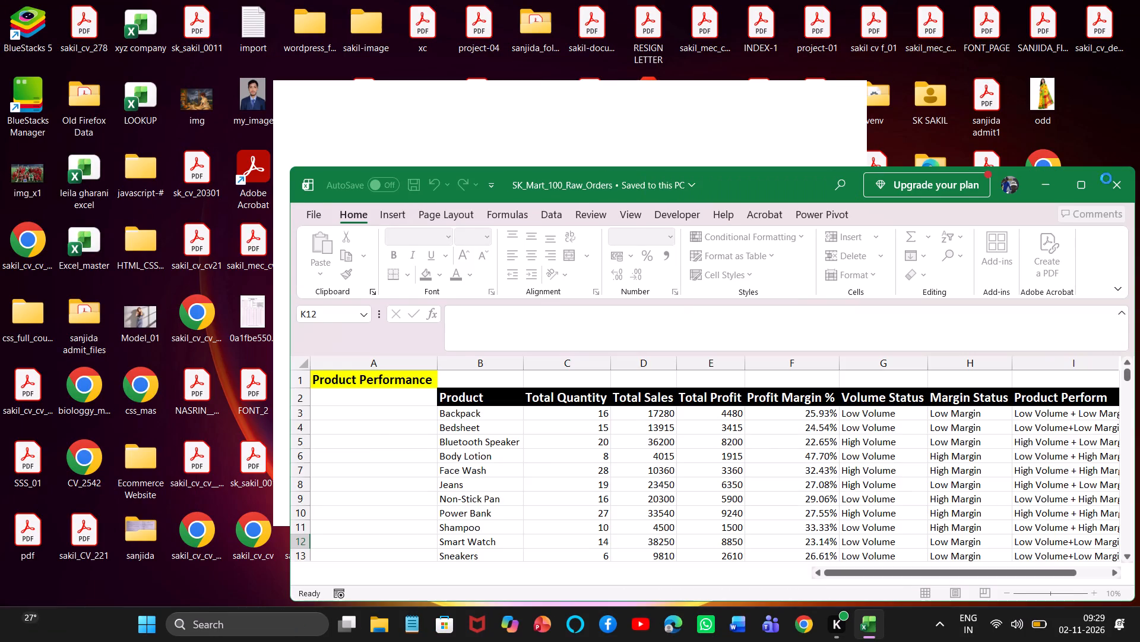
click(1090, 186)
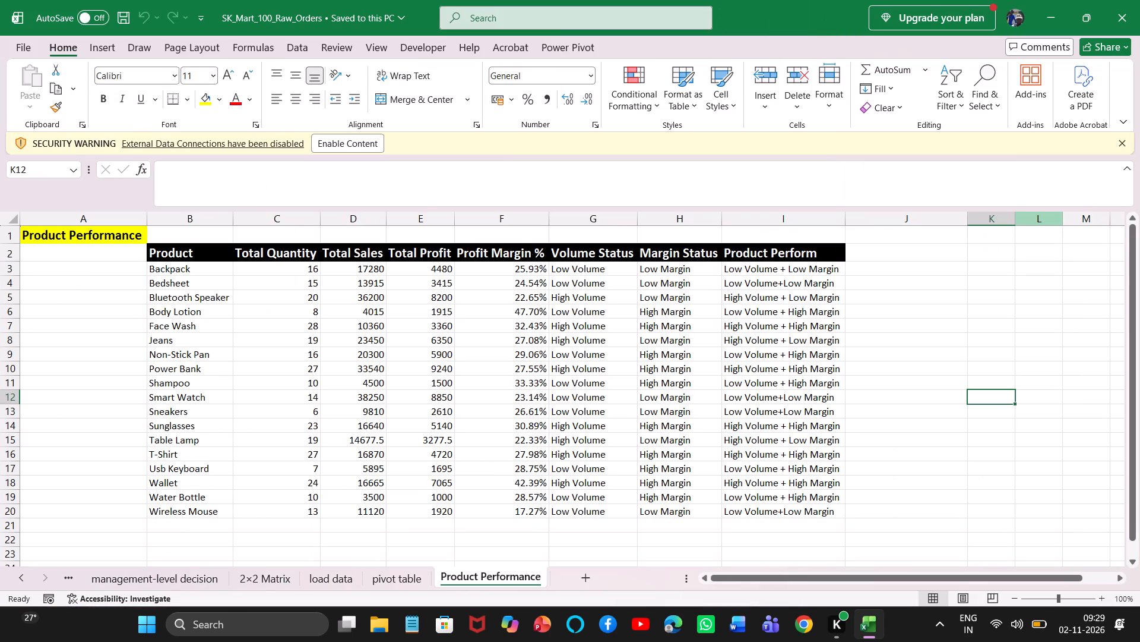
click(993, 263)
Switch to Google Chrome and open the ChatGPT site from the new tab page.
click(808, 621)
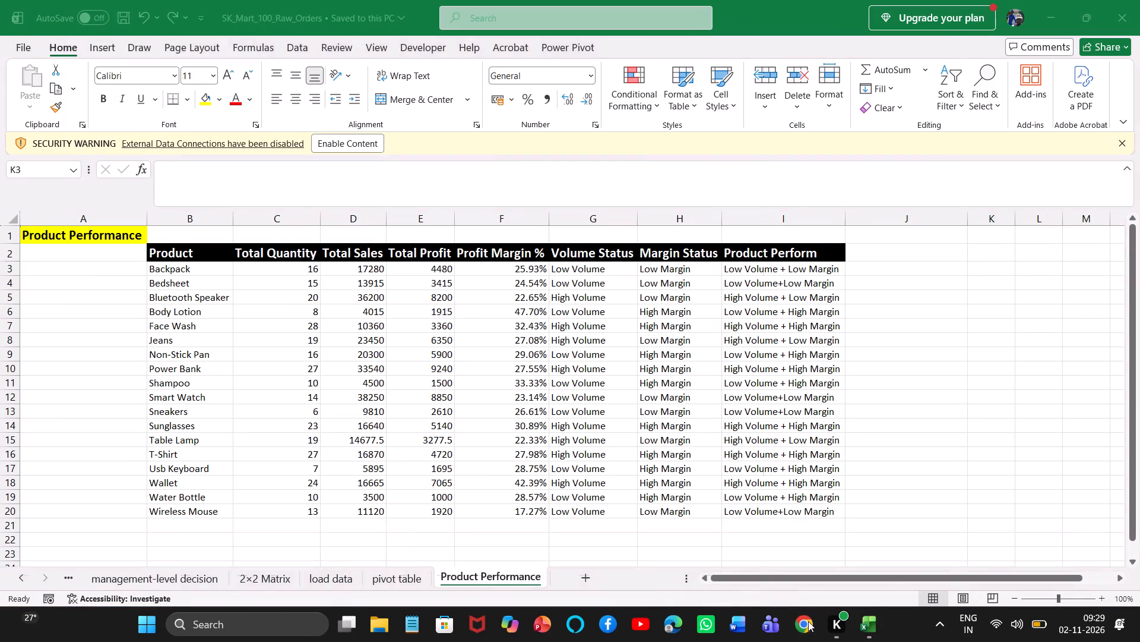
click(531, 282)
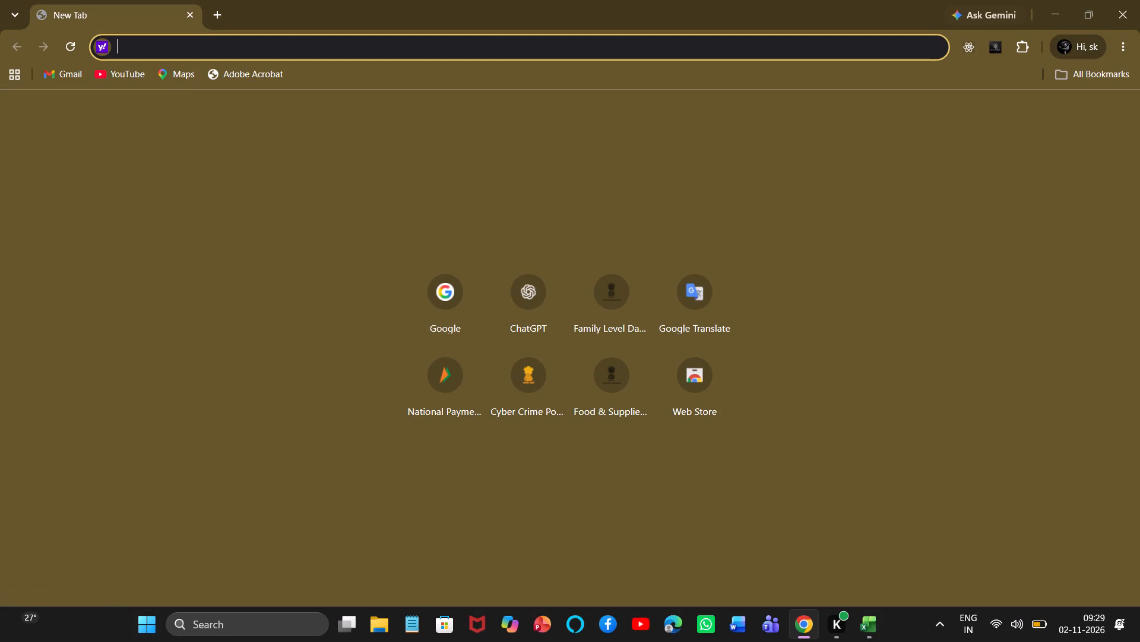
click(189, 48)
click(534, 325)
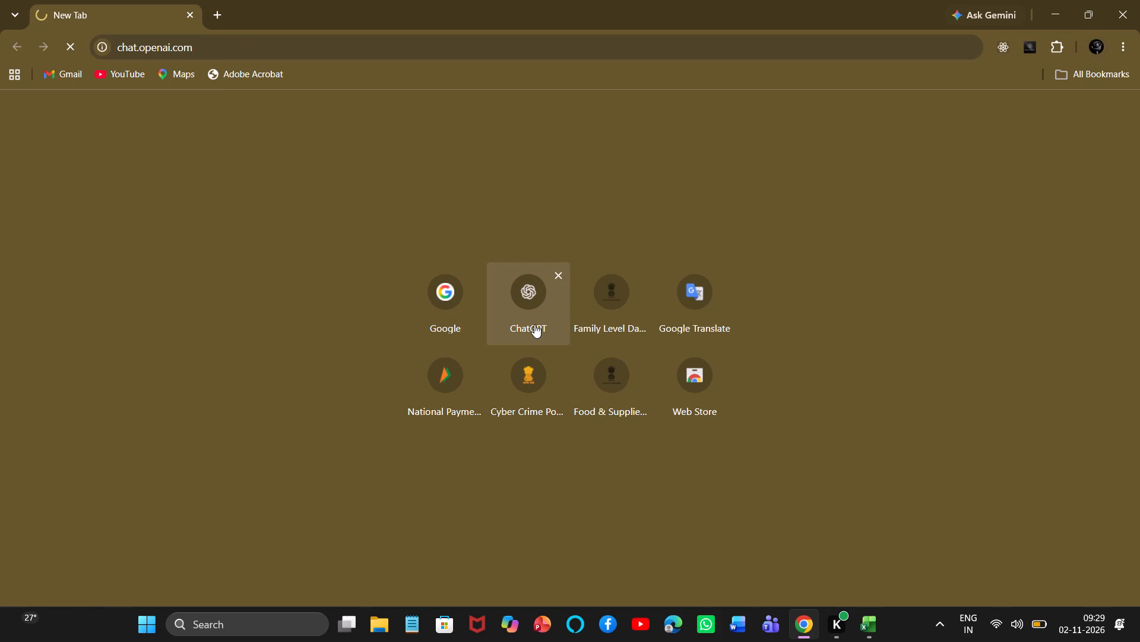
Switch back to Excel and examine the Backpack row of the Product Performance table, from Product through Product Perform.
click(875, 625)
click(920, 494)
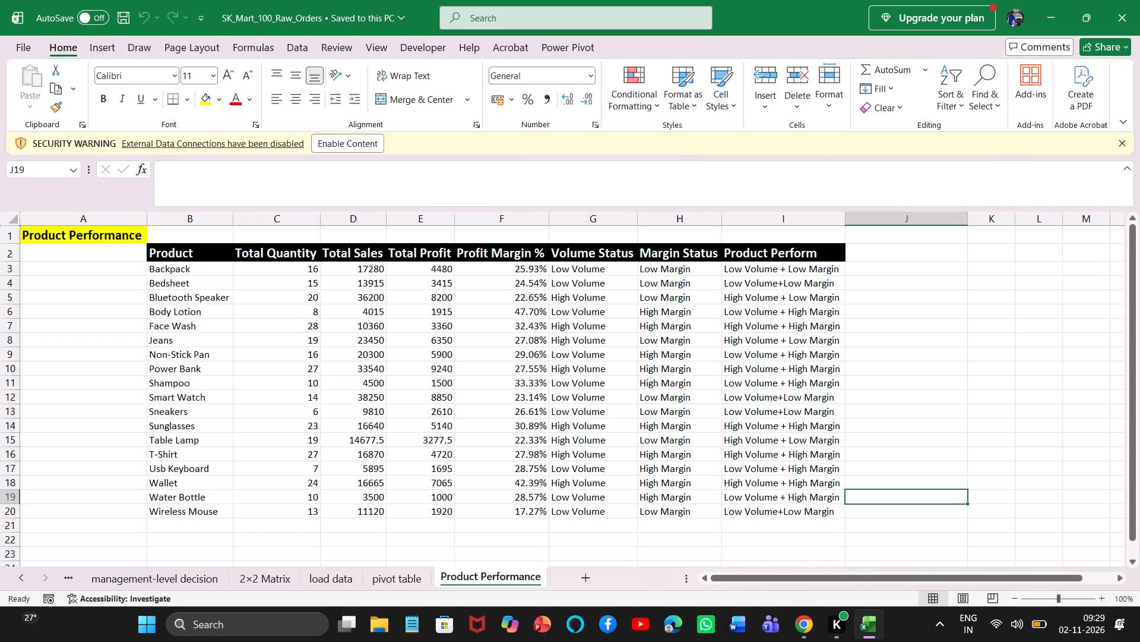
click(594, 267)
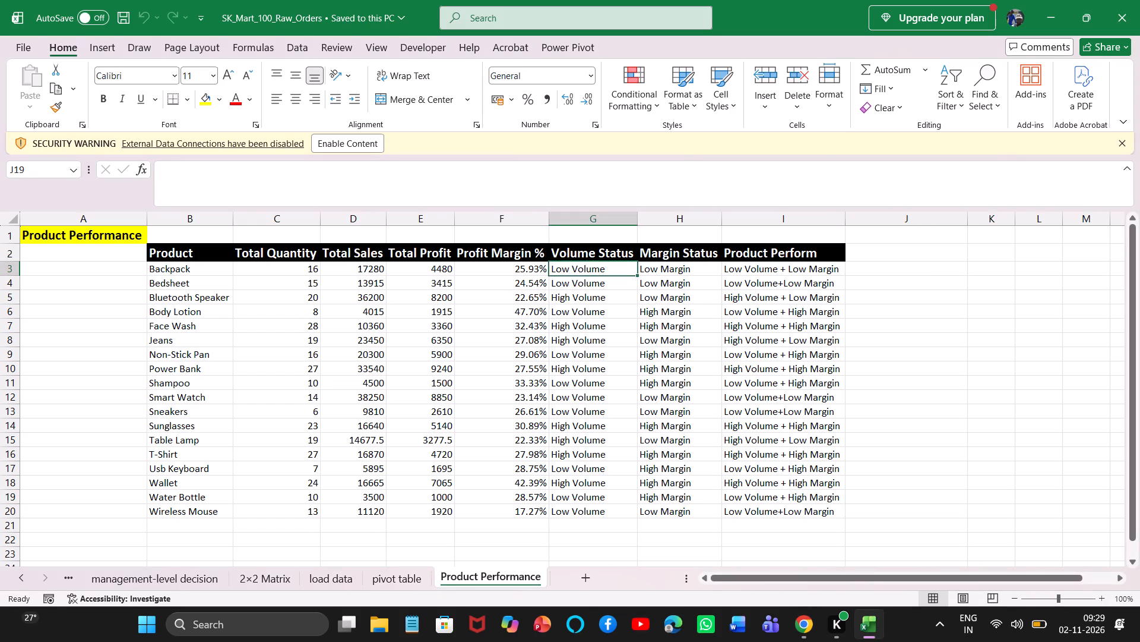
click(682, 273)
click(209, 274)
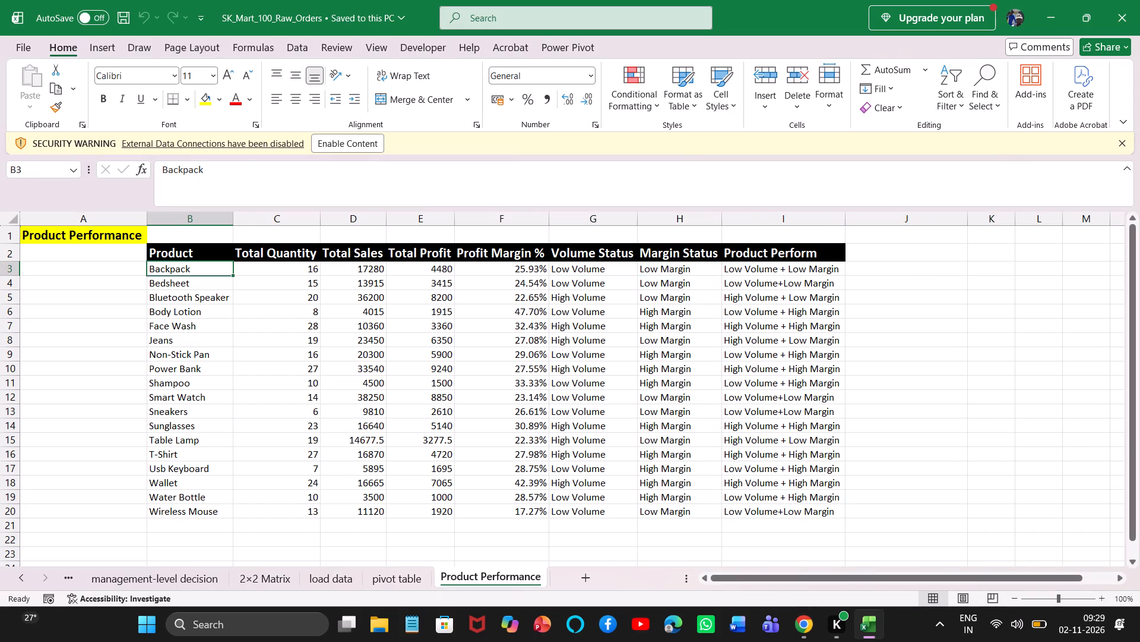
key(shift+Right)
key(shift+Right)
key(shift+Right)
key(shift+Right)
key(shift+Right)
key(shift+Right)
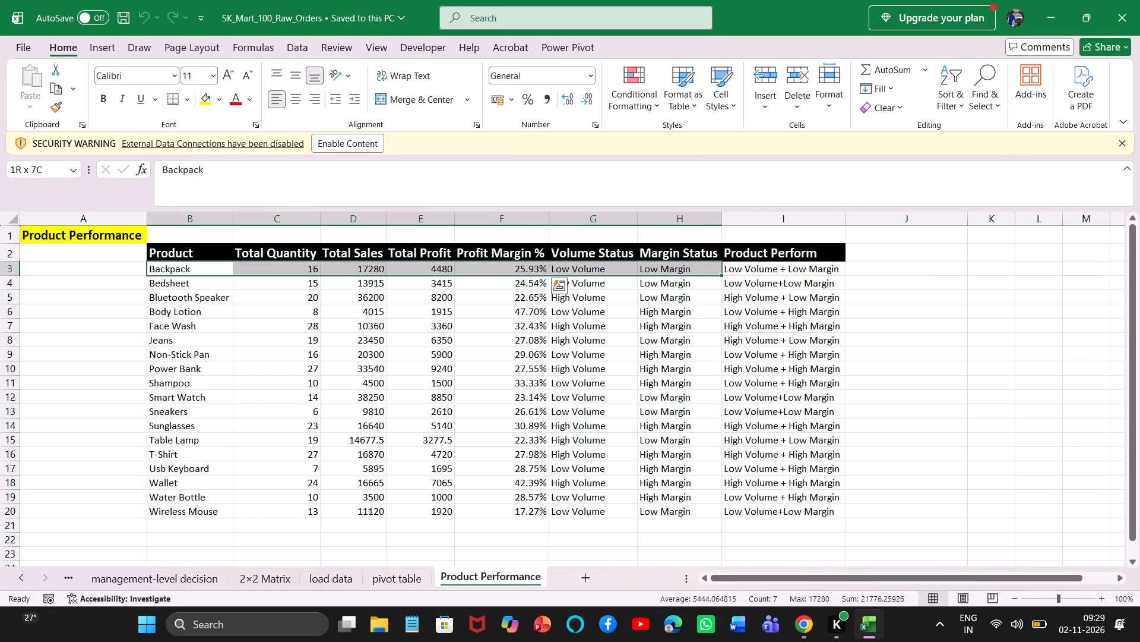
key(shift+Right)
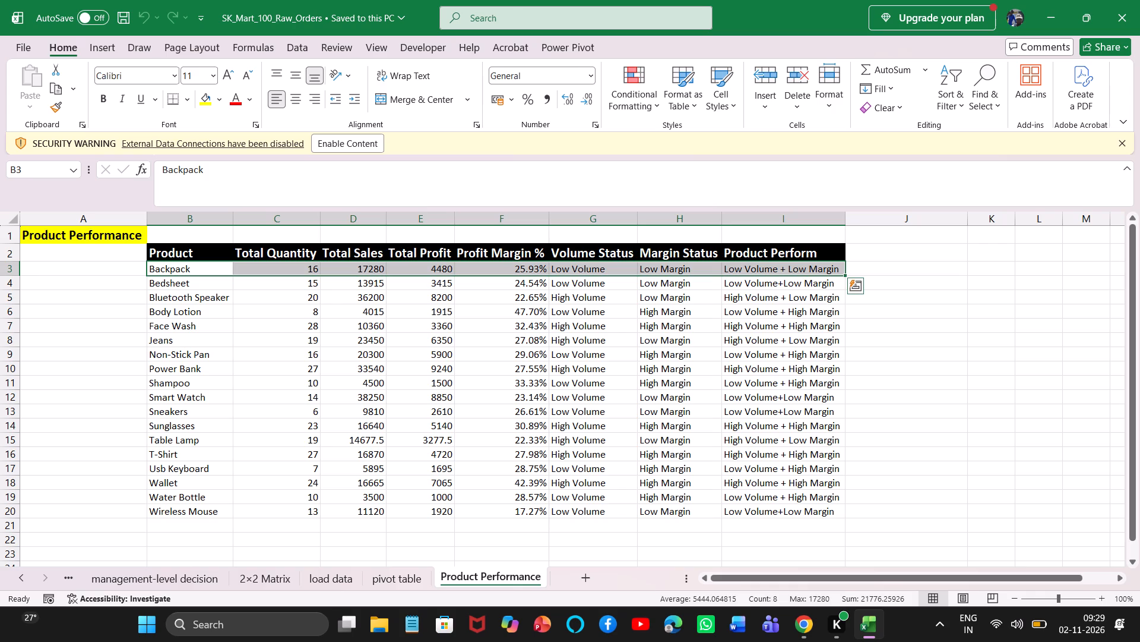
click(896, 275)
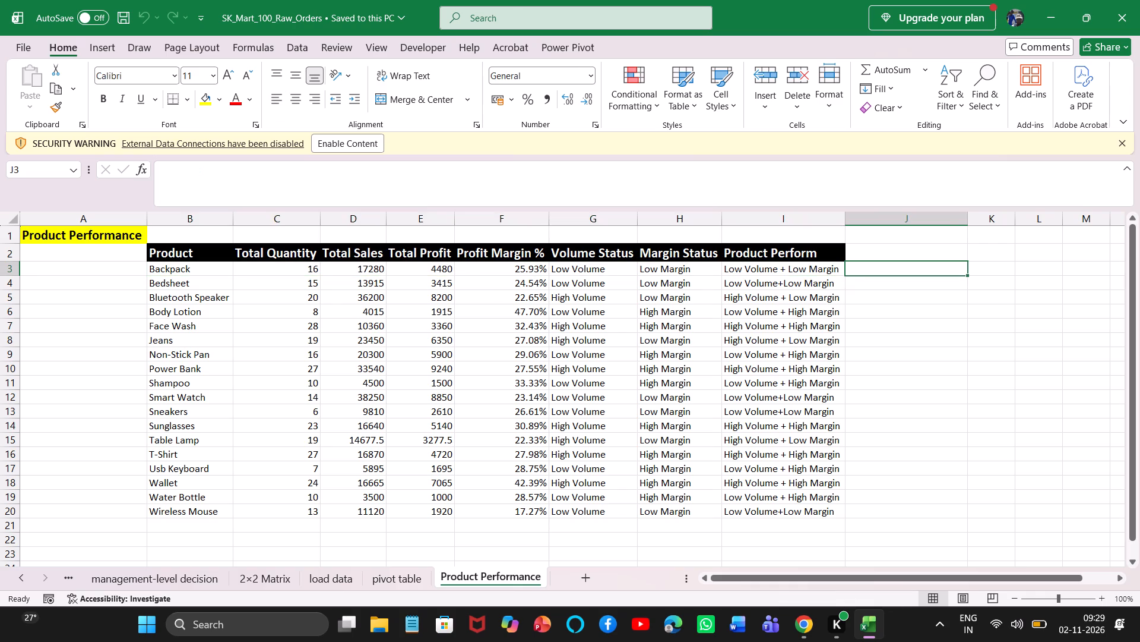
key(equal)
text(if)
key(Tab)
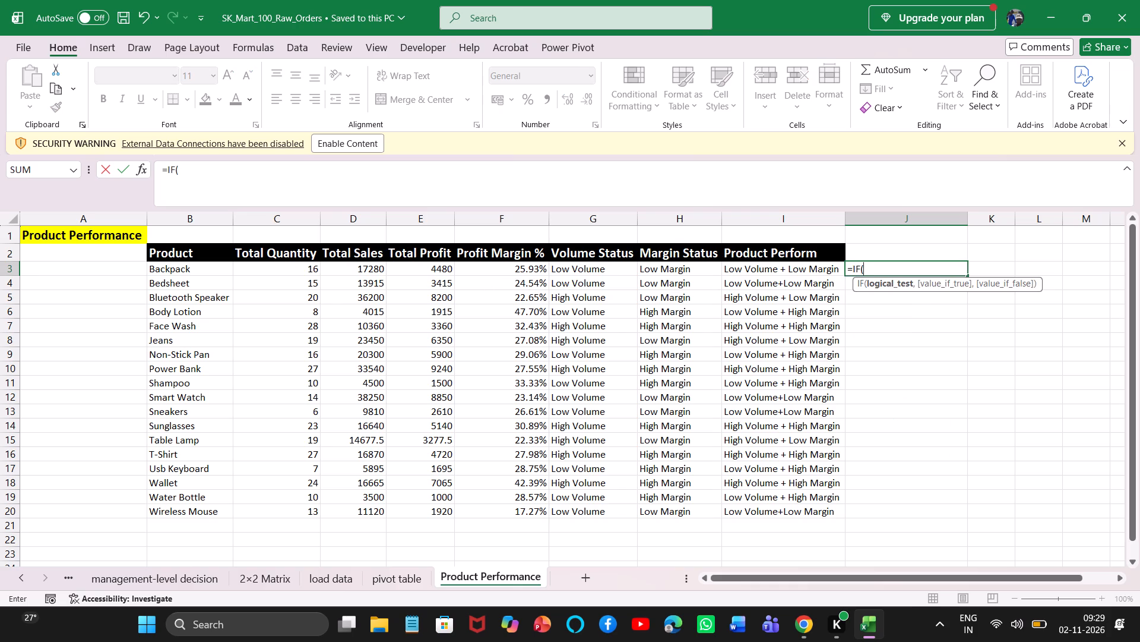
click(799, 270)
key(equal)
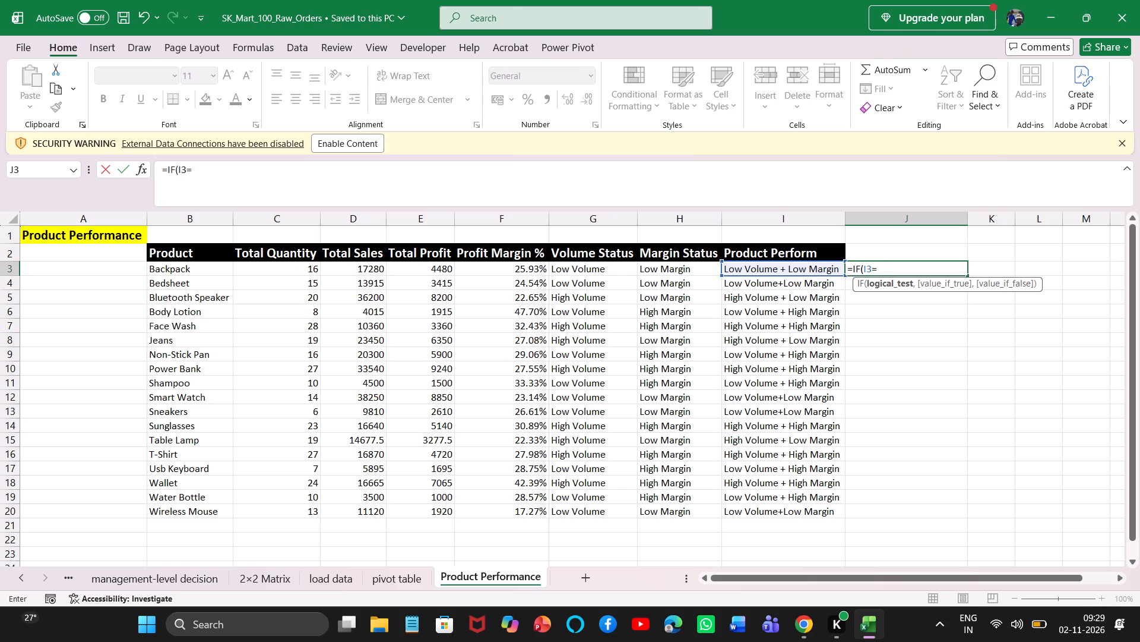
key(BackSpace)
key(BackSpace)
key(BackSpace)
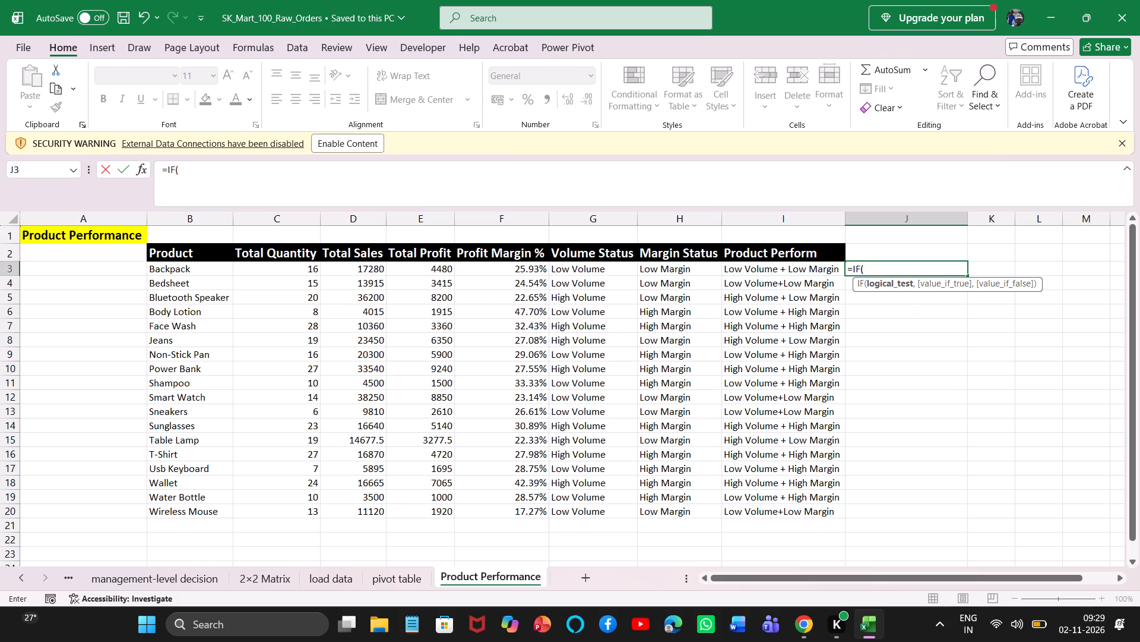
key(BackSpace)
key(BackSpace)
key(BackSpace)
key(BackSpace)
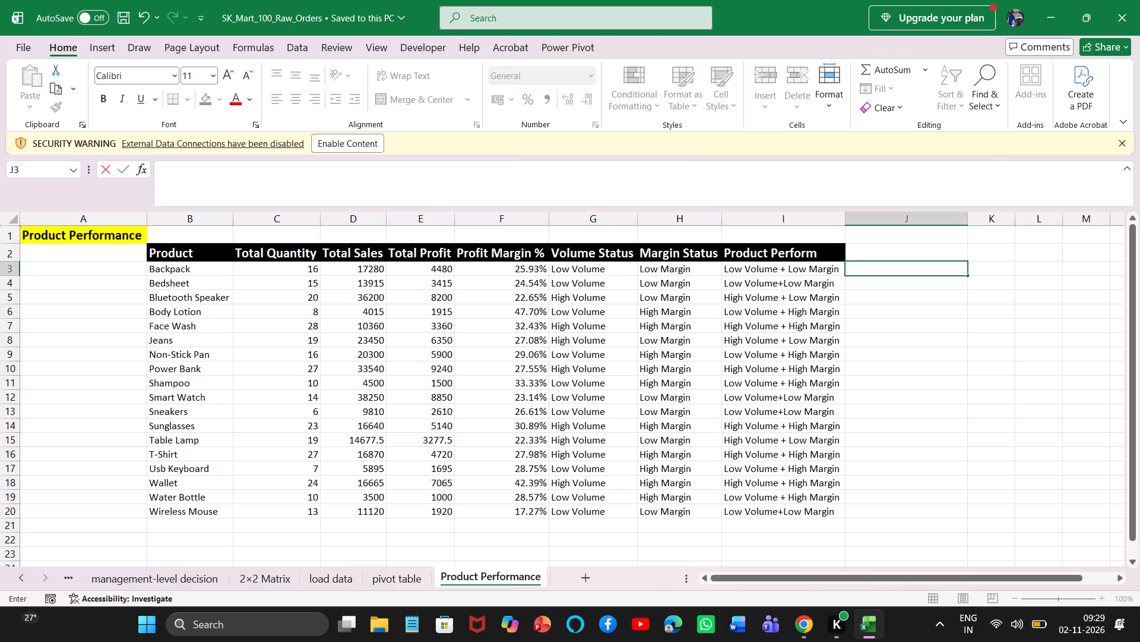
Review the Product Perform formulas and fill the formula in I3 down the column through I20.
click(778, 401)
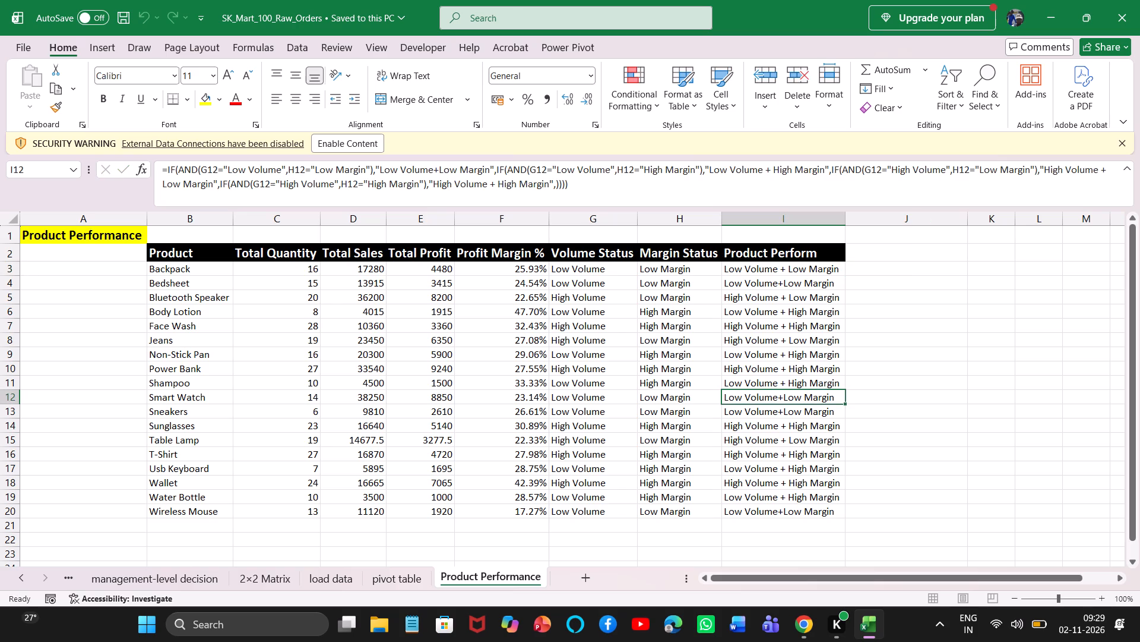
click(788, 274)
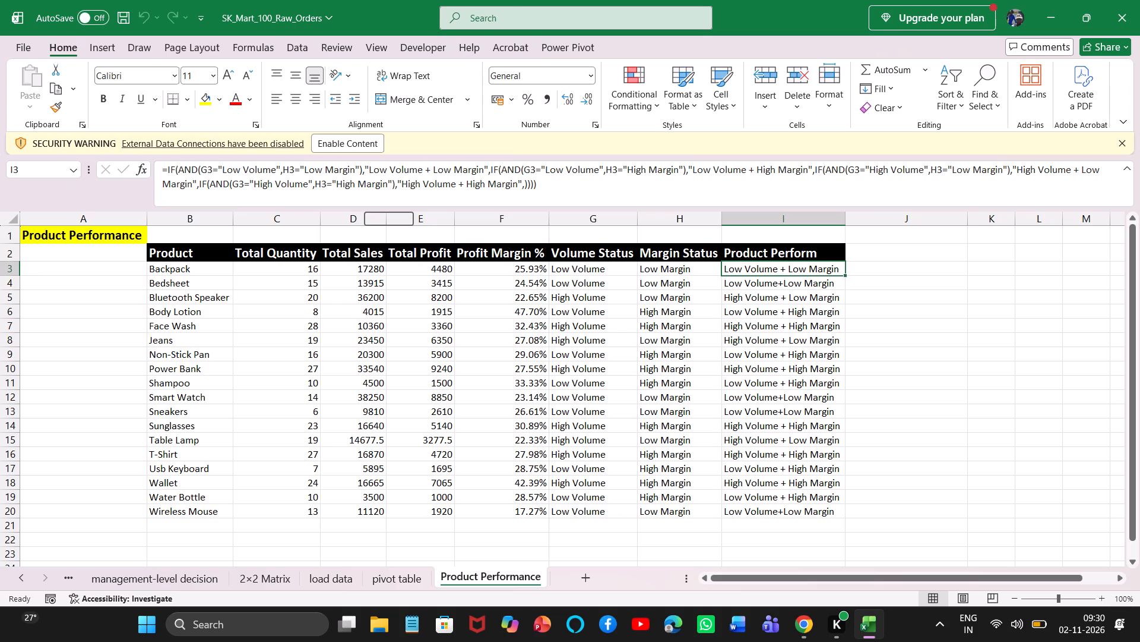
click(809, 269)
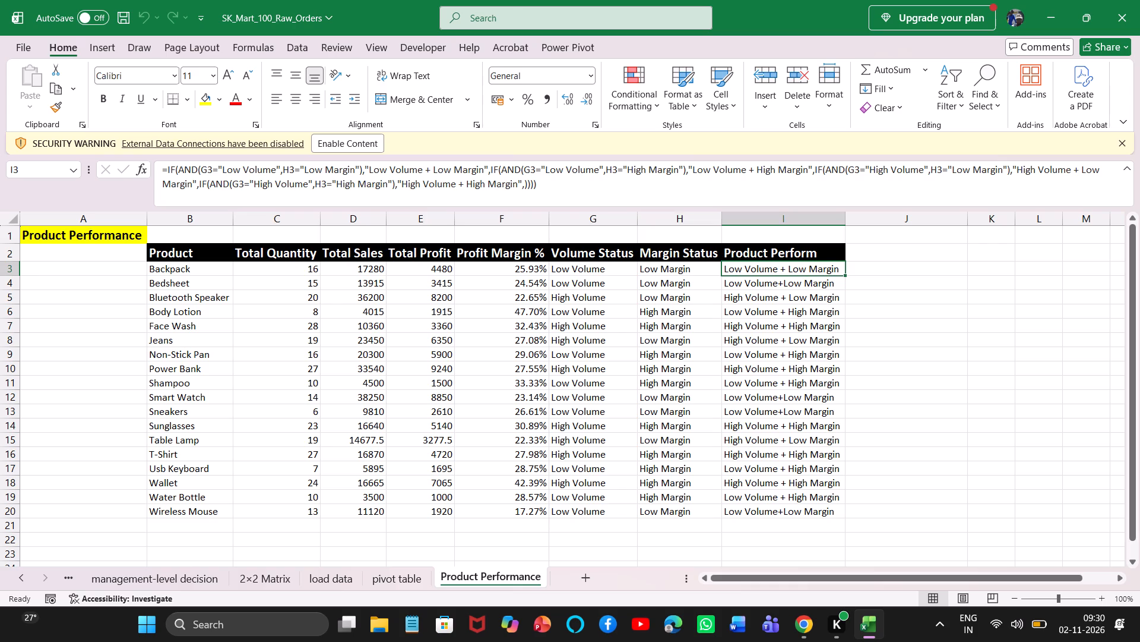
double_click(844, 275)
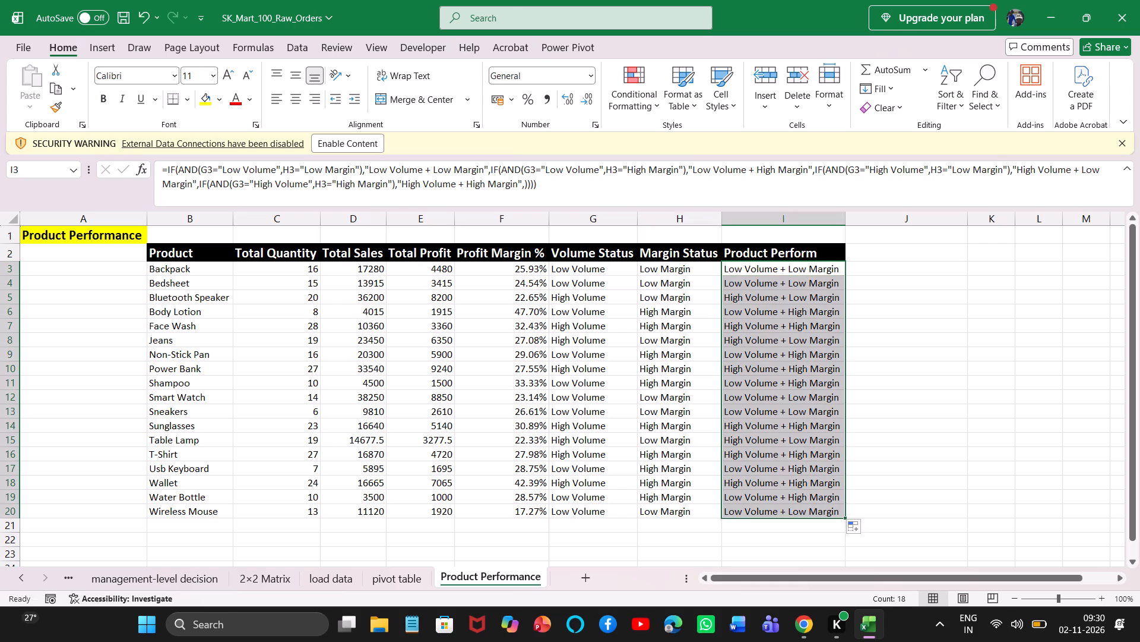
click(923, 338)
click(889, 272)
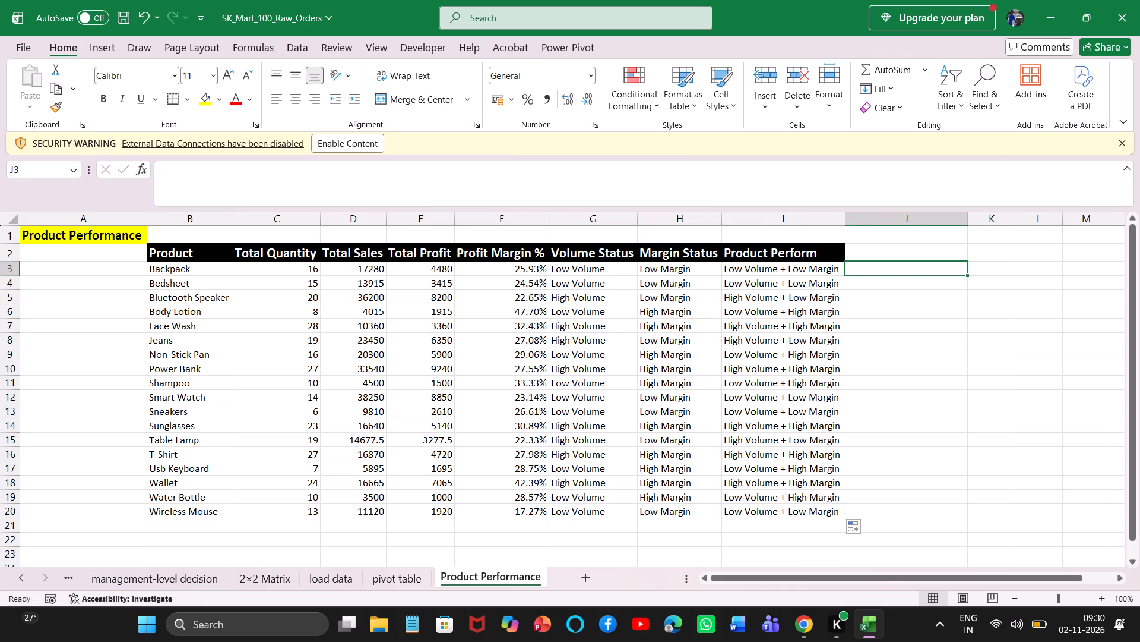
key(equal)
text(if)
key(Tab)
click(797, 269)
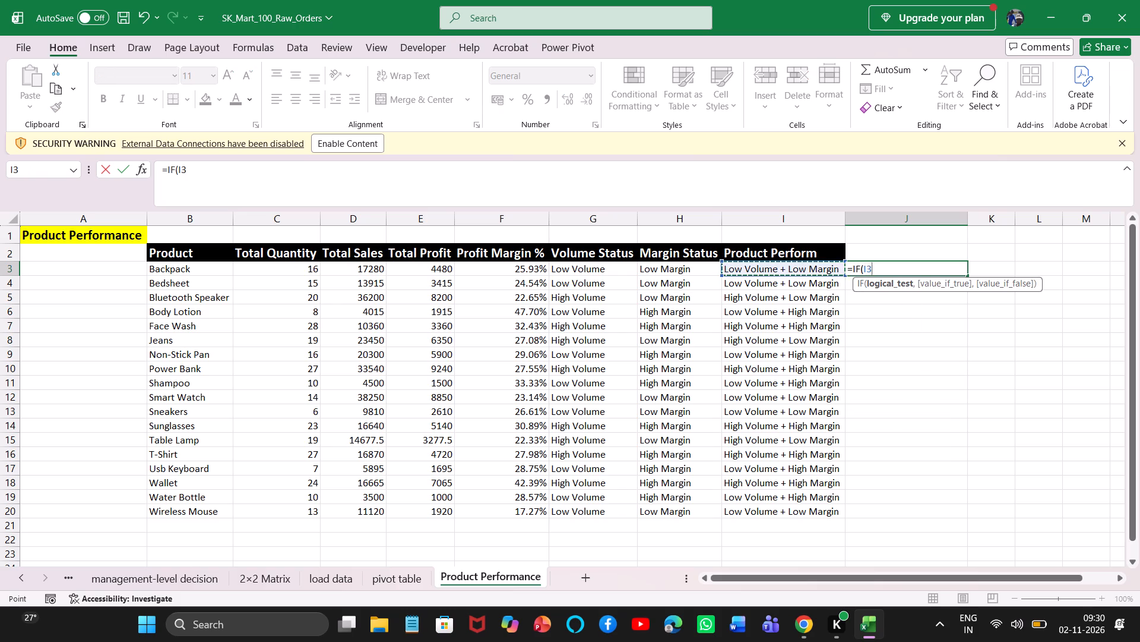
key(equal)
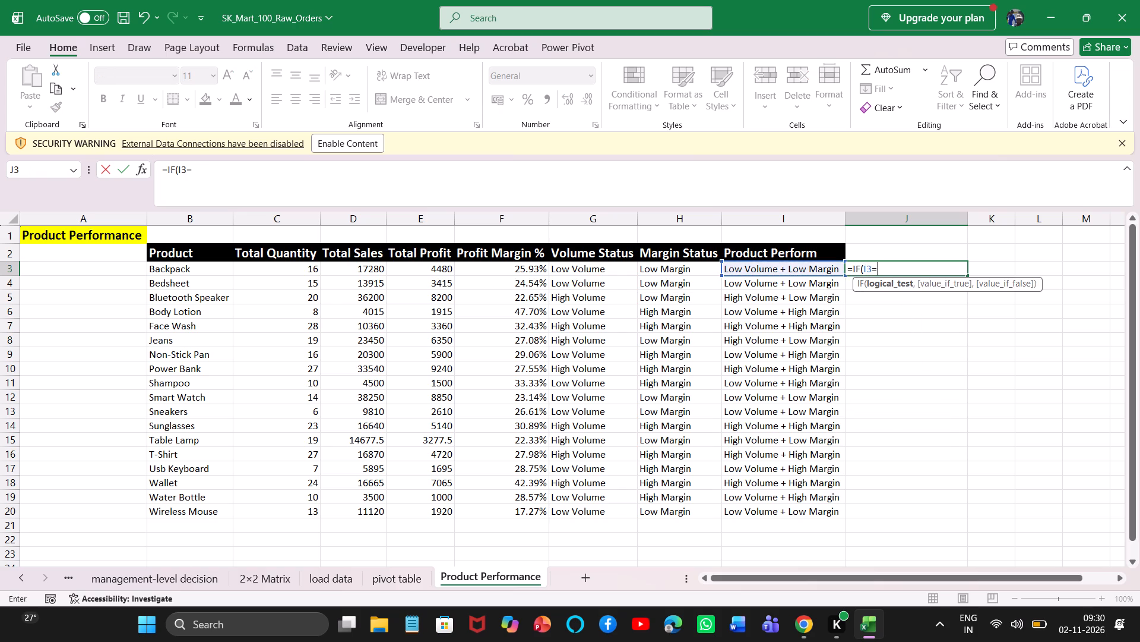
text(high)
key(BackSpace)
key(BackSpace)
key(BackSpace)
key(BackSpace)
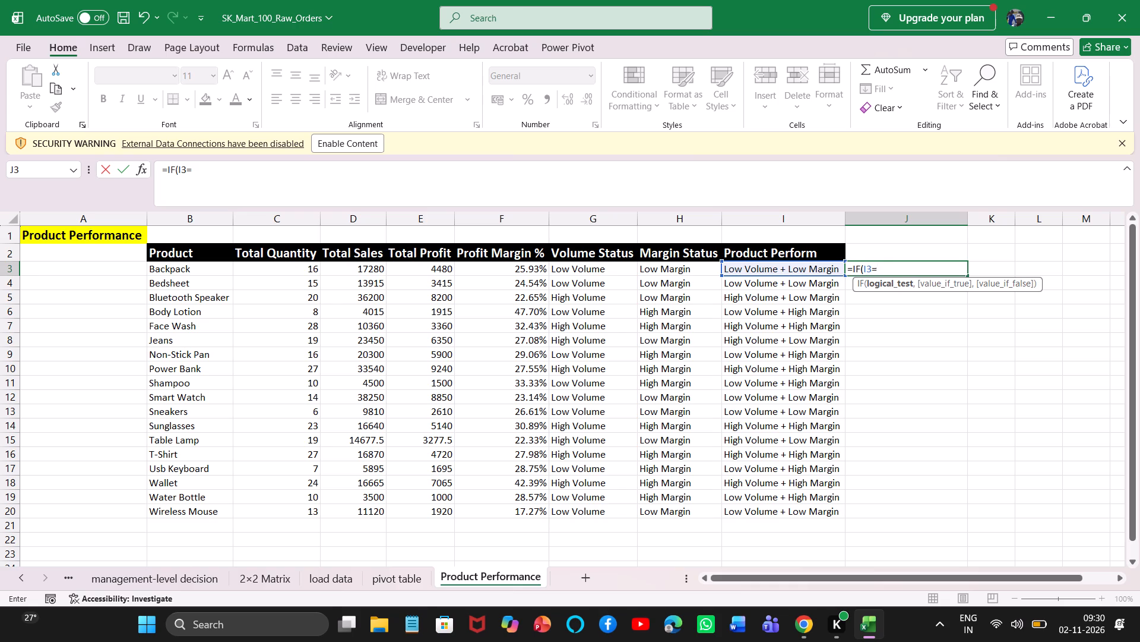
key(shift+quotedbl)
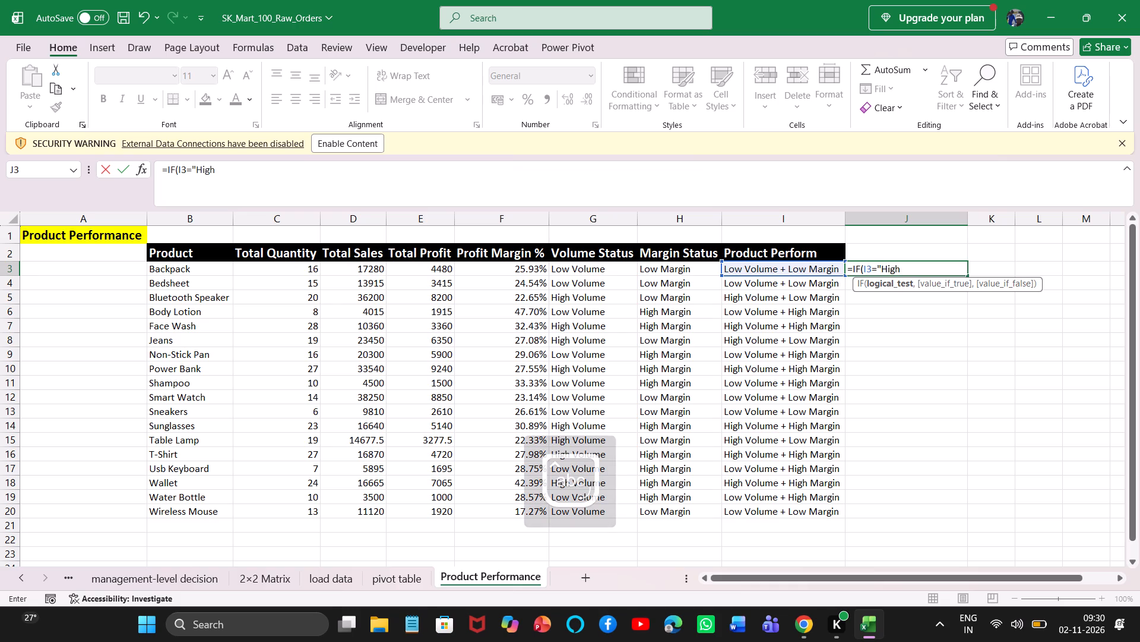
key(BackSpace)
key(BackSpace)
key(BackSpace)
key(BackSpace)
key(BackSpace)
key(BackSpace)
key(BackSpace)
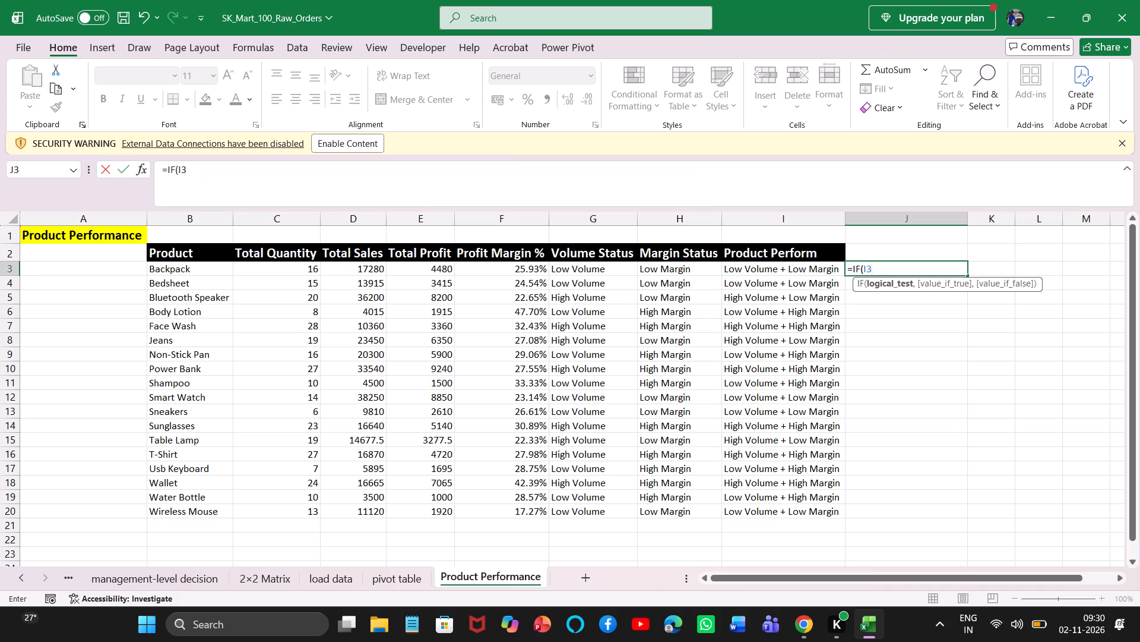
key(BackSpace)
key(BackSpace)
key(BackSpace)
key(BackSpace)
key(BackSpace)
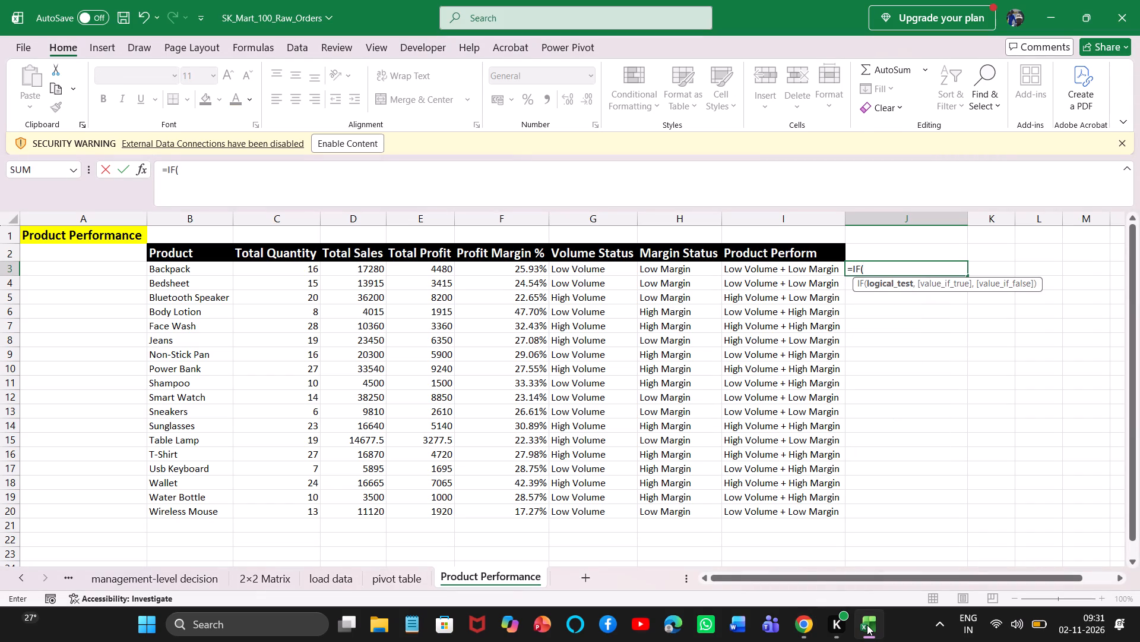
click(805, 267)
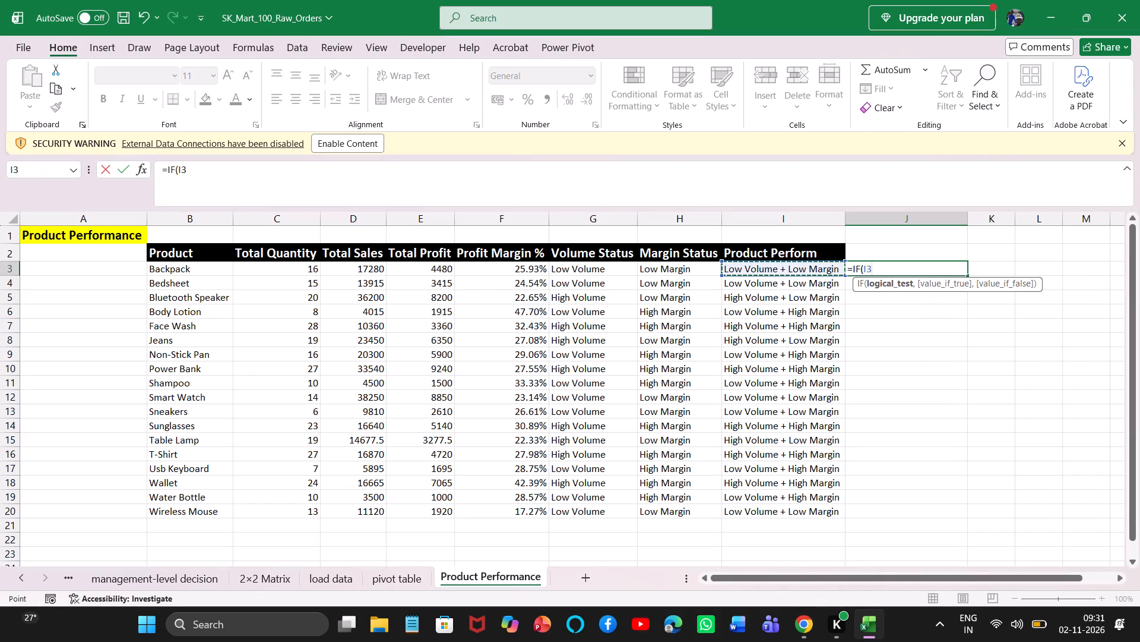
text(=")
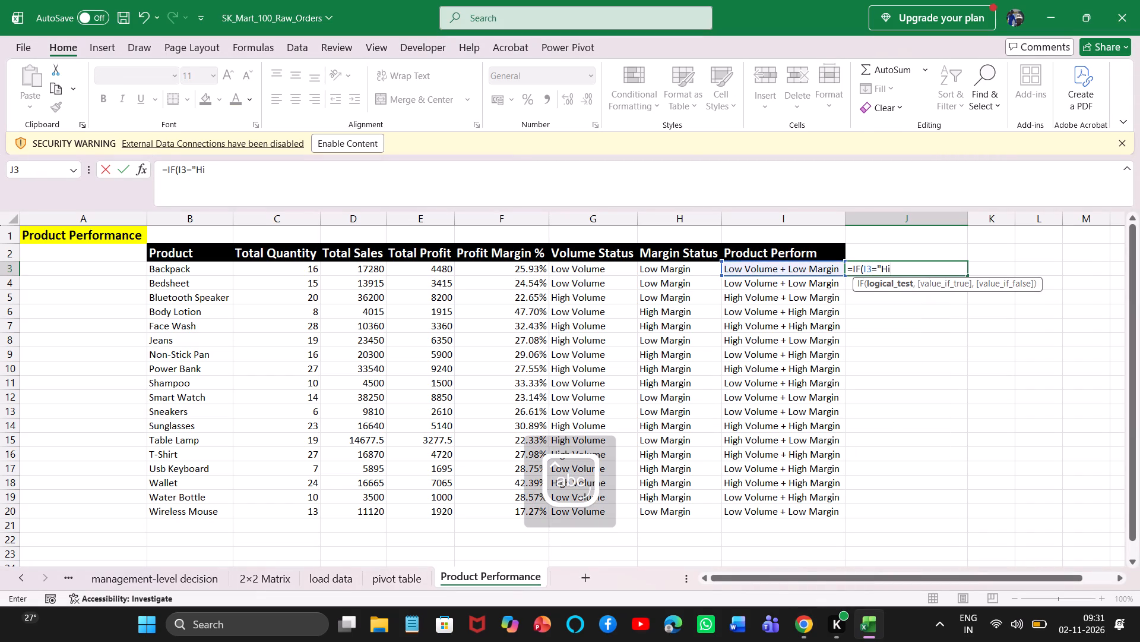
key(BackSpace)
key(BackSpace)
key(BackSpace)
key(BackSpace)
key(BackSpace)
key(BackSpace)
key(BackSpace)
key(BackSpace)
Add an OR function inside the J3 IF formula with "High Volume + High Margin" as its first argument.
text(or)
key(Tab)
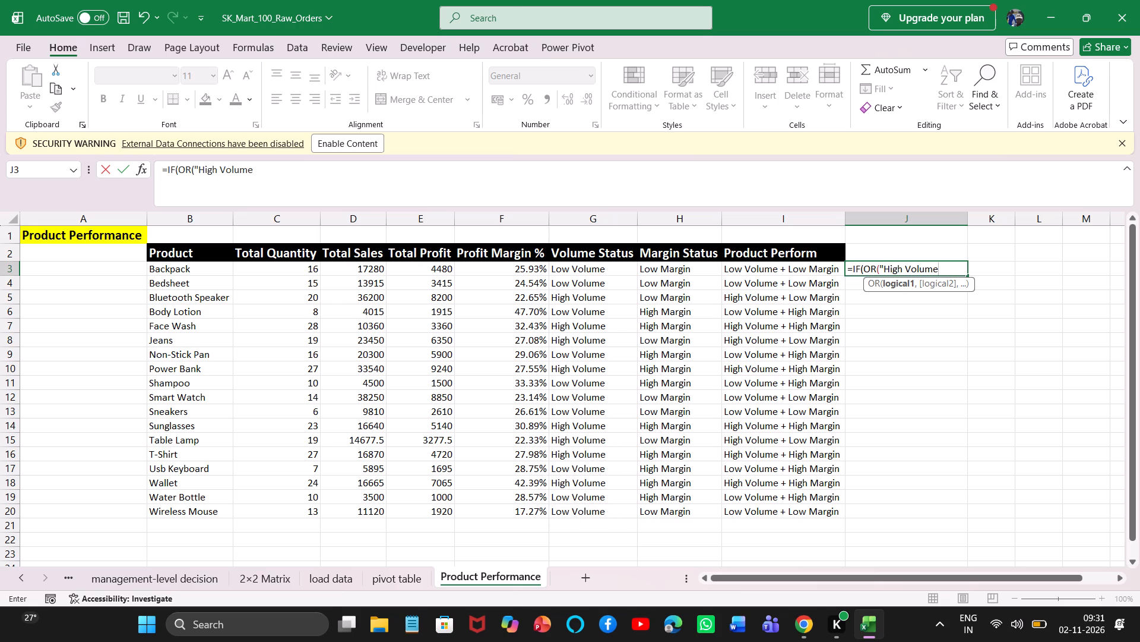
key(space)
text(+)
key(space)
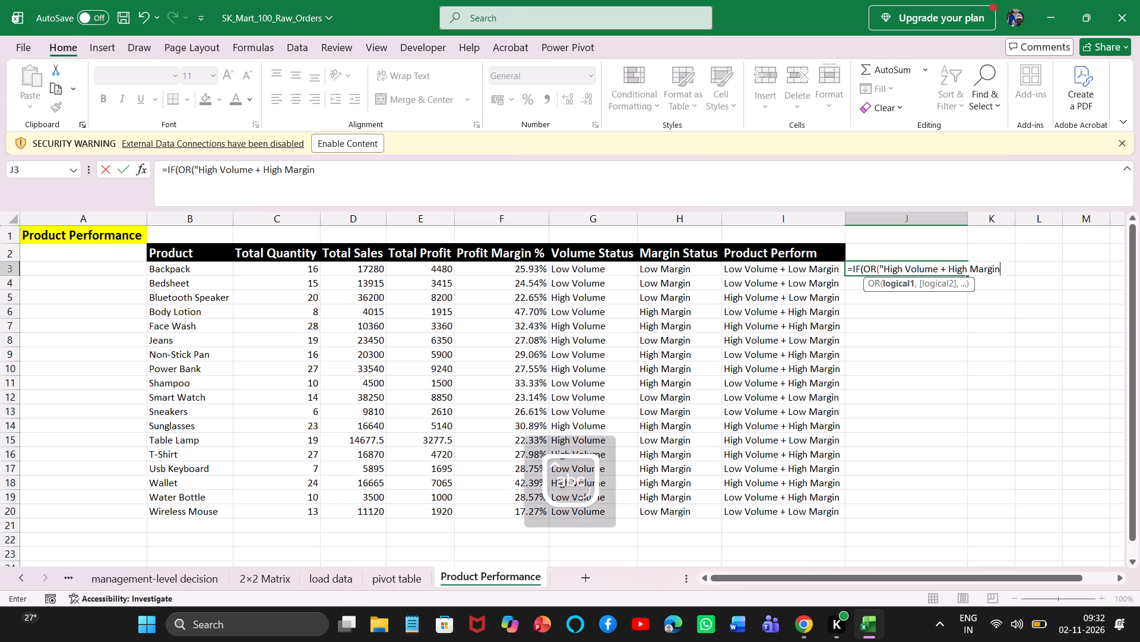
text(",)
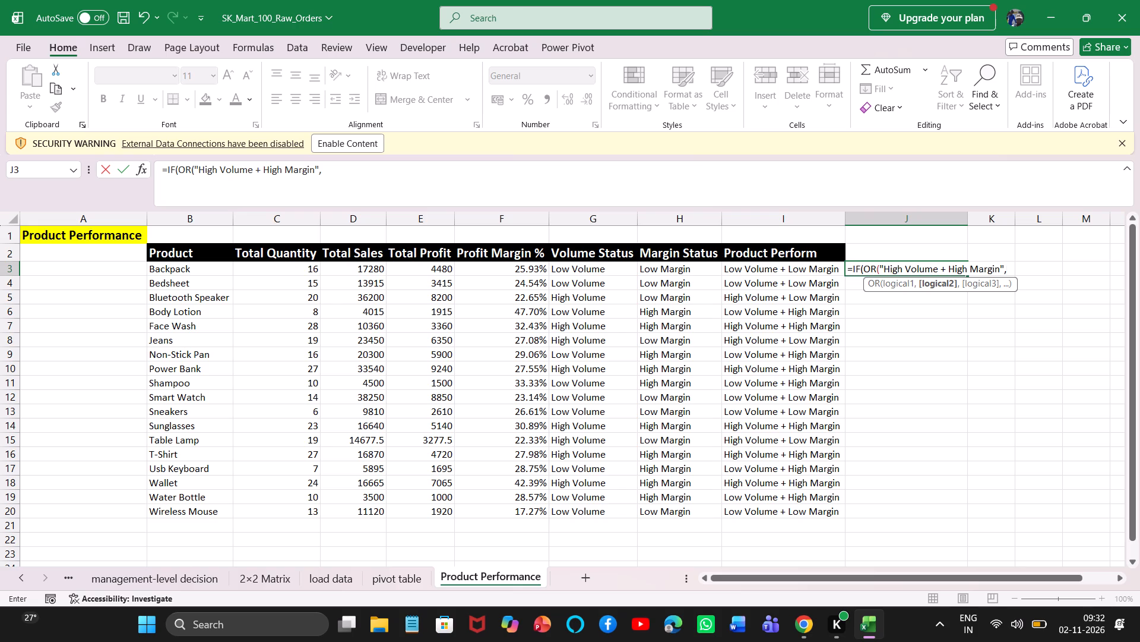
Remove the OR function from J3 and complete the formula as =IF("High Volume + High Margin","").
click(882, 271)
click(879, 271)
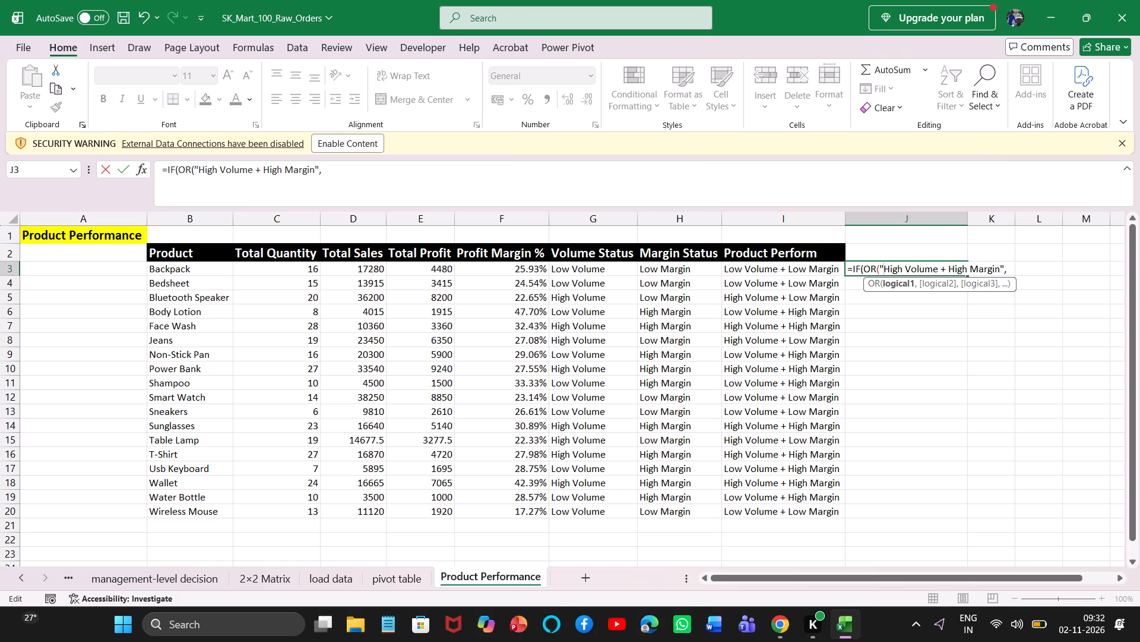
key(BackSpace)
key(BackSpace)
key(BackSpace)
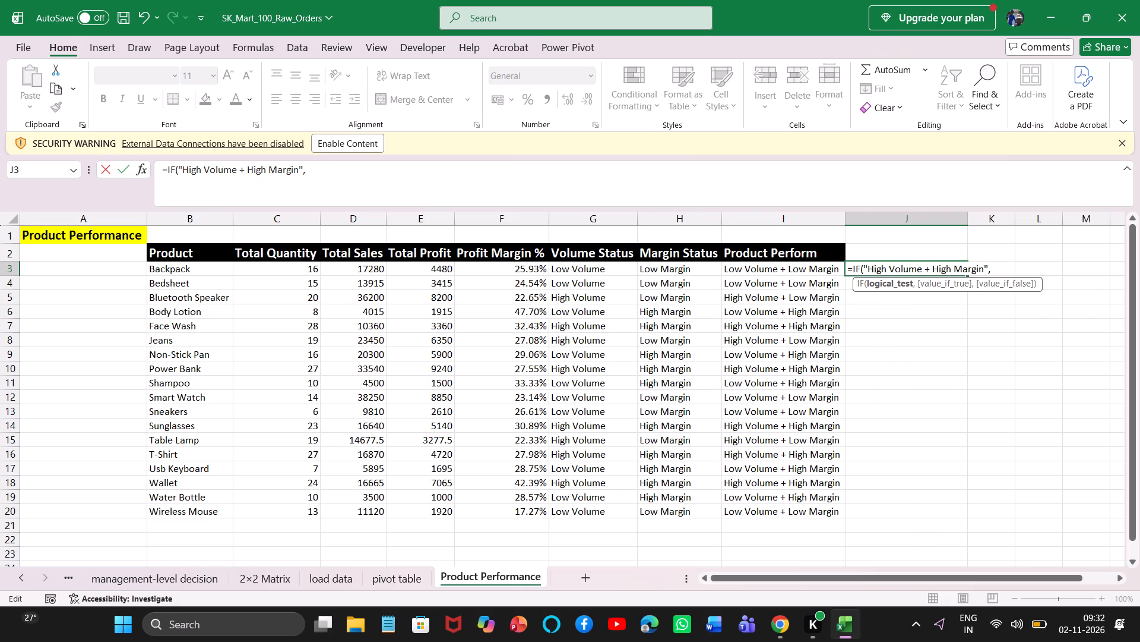
click(995, 271)
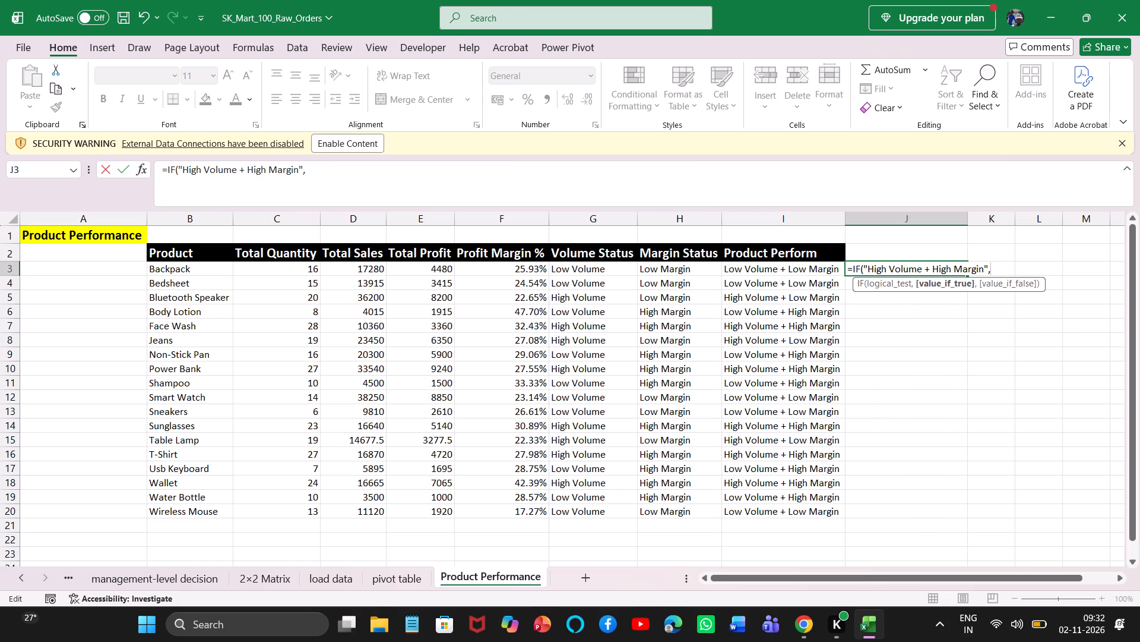
text("")
key(shift+parenright)
key(Return)
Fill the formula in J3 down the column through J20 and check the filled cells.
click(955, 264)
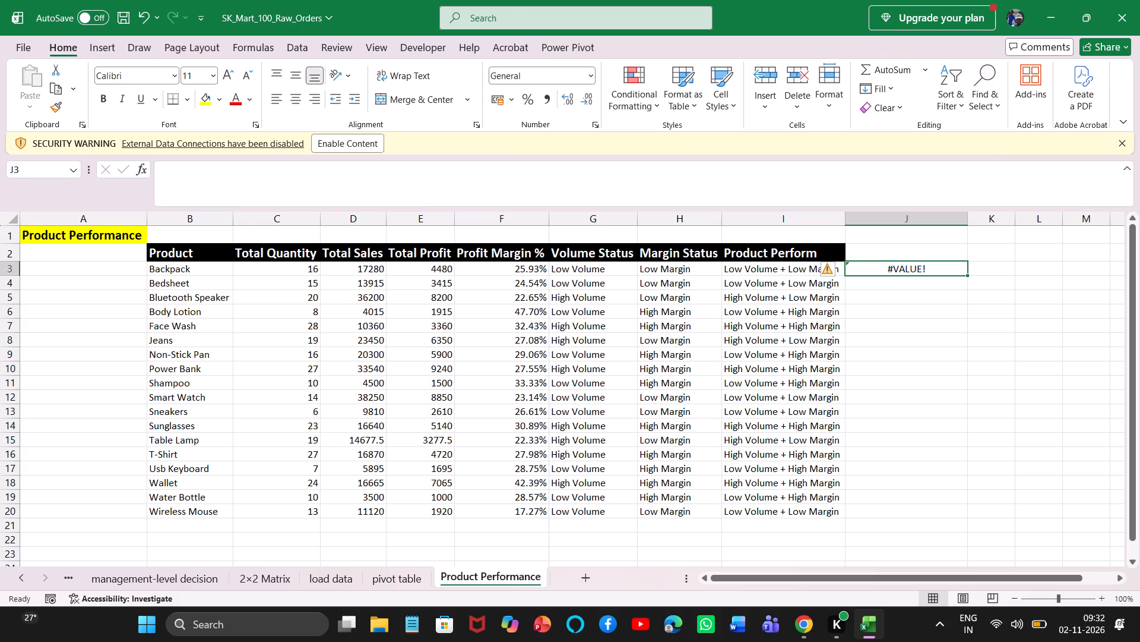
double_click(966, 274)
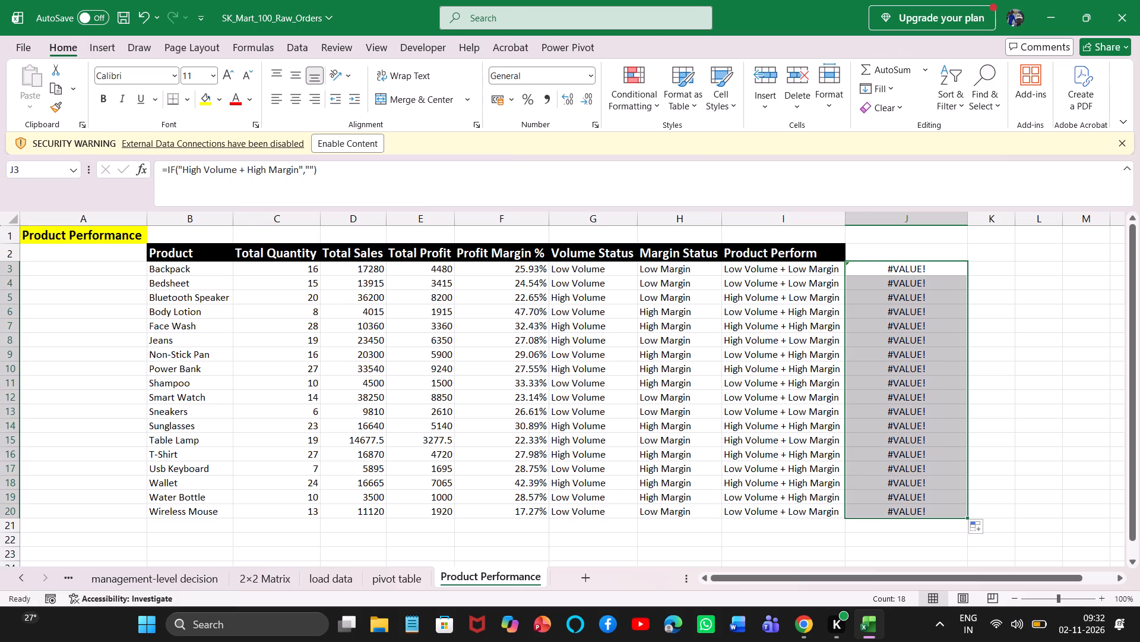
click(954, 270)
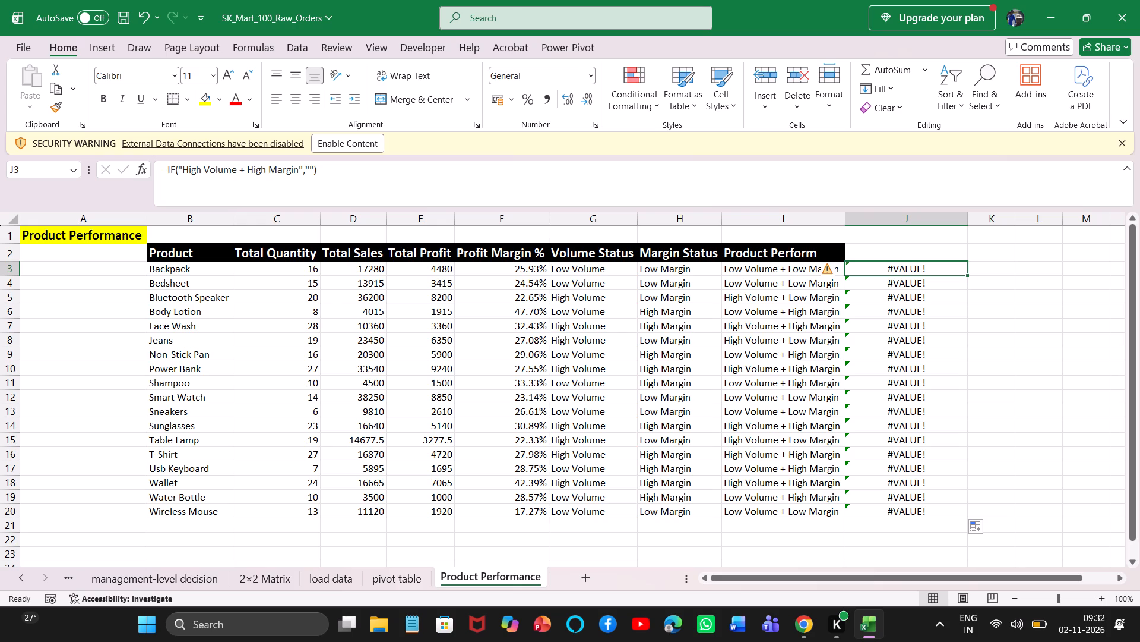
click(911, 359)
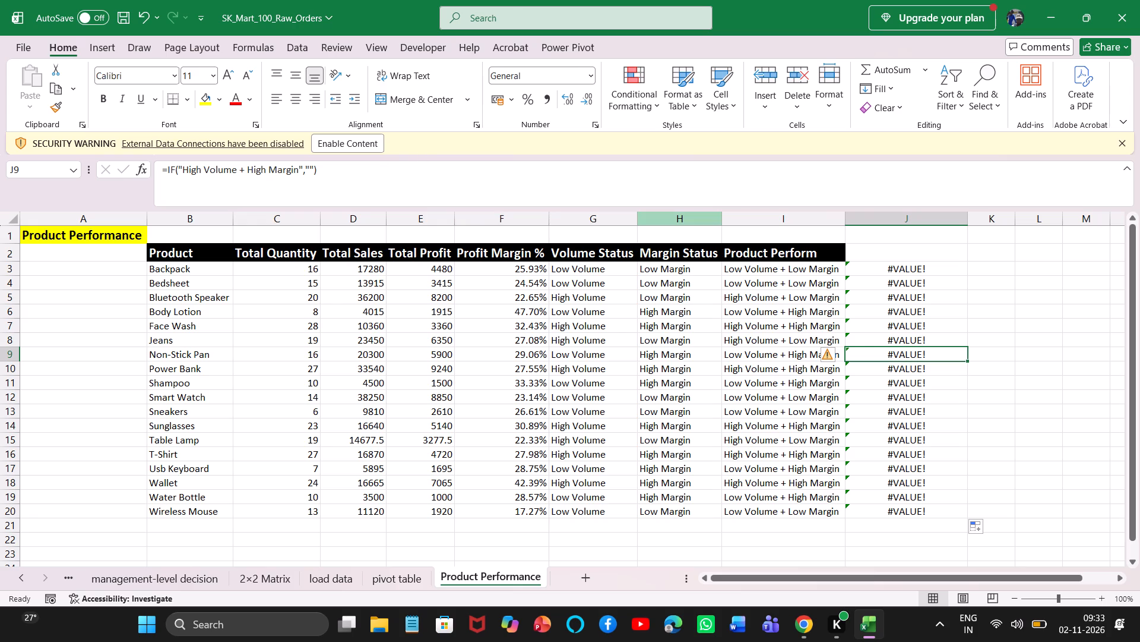
Change the value-if-true text in J3's formula to a single space and refill the formula down through J20.
click(906, 260)
click(904, 270)
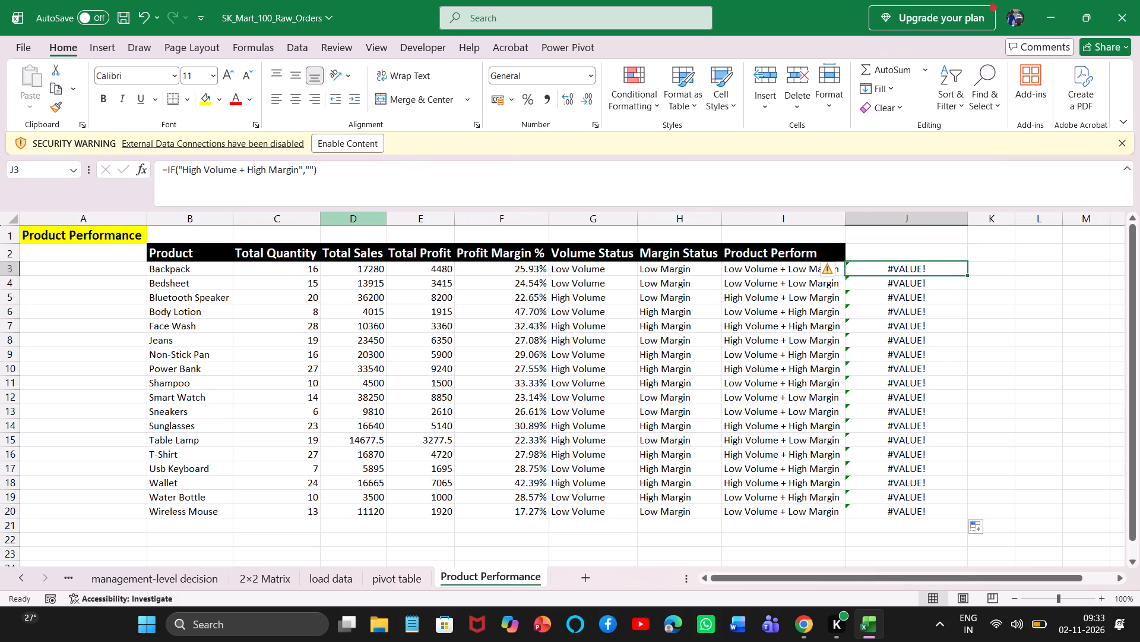
click(309, 168)
key(space)
key(Return)
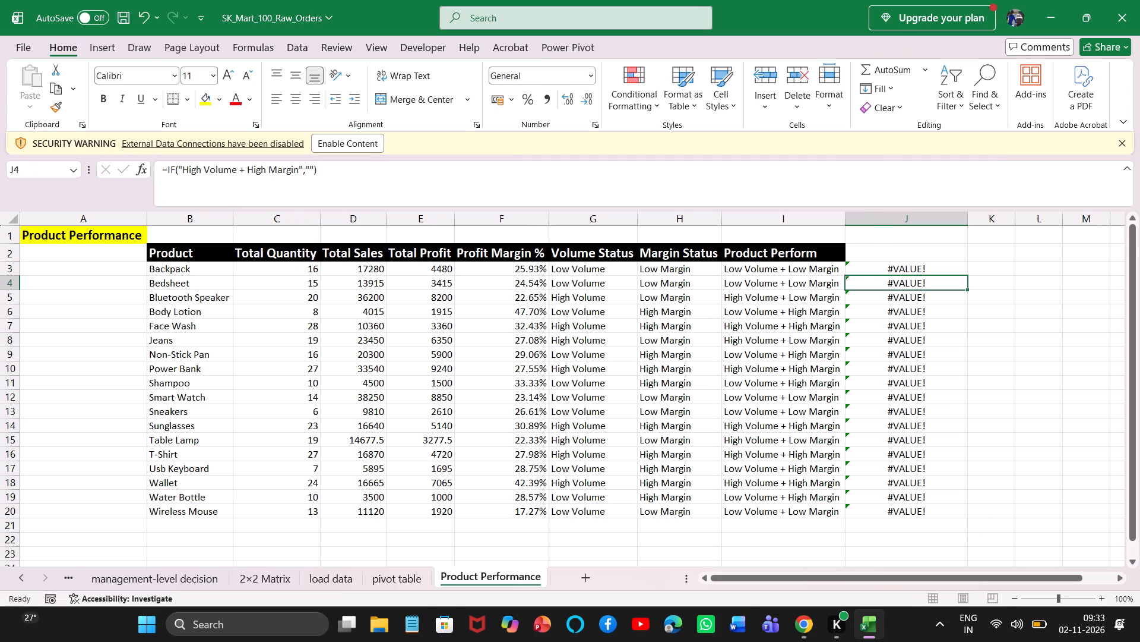
click(891, 269)
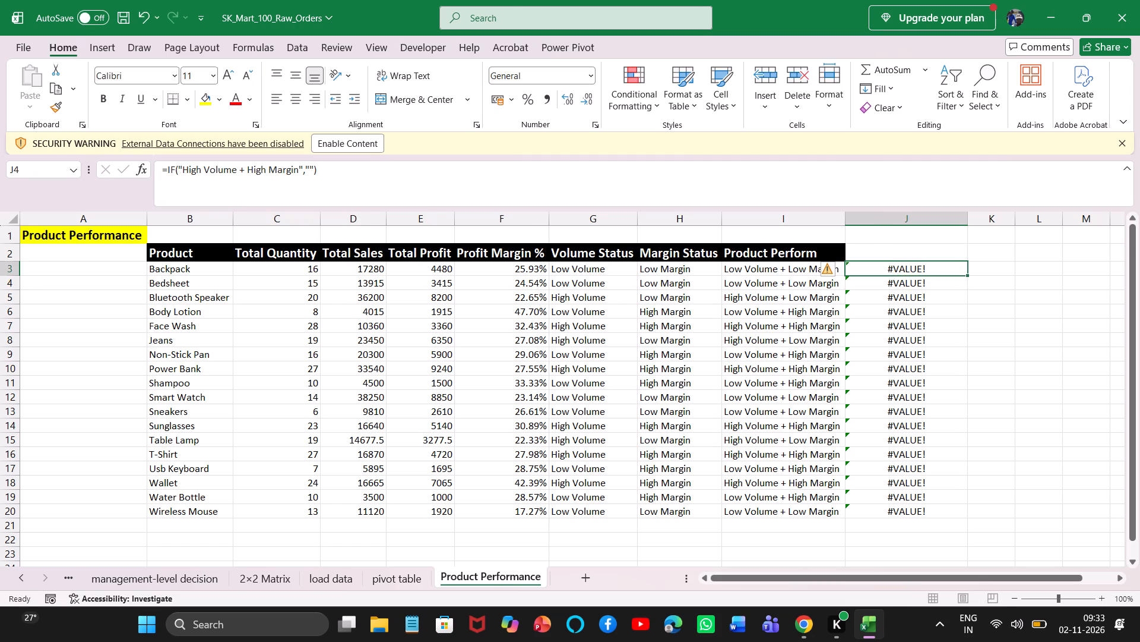
double_click(967, 276)
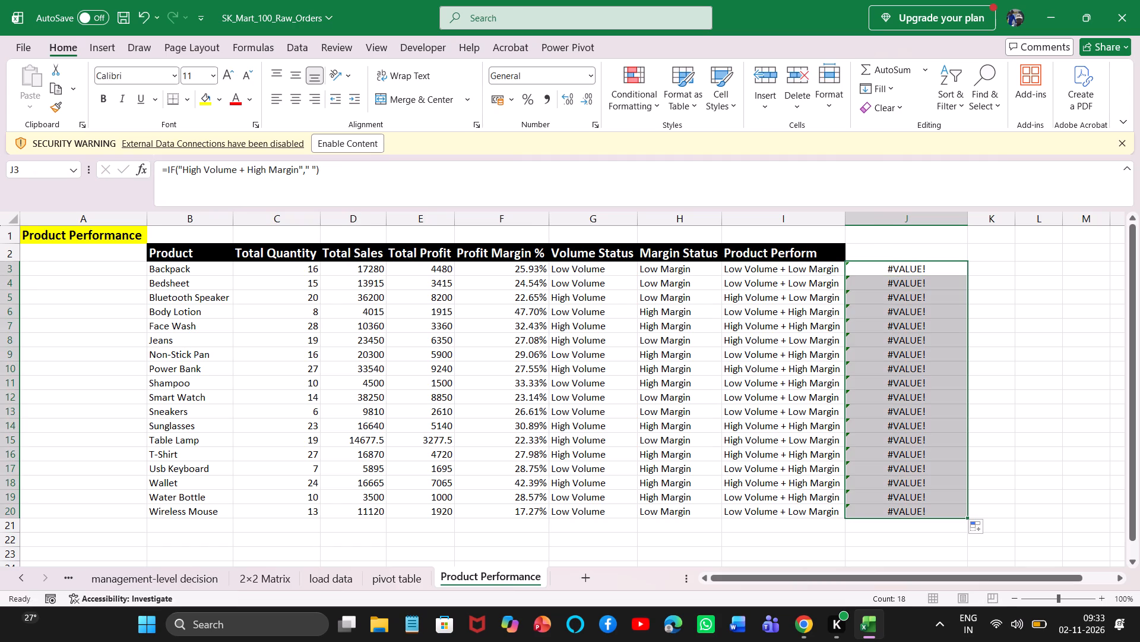
click(880, 273)
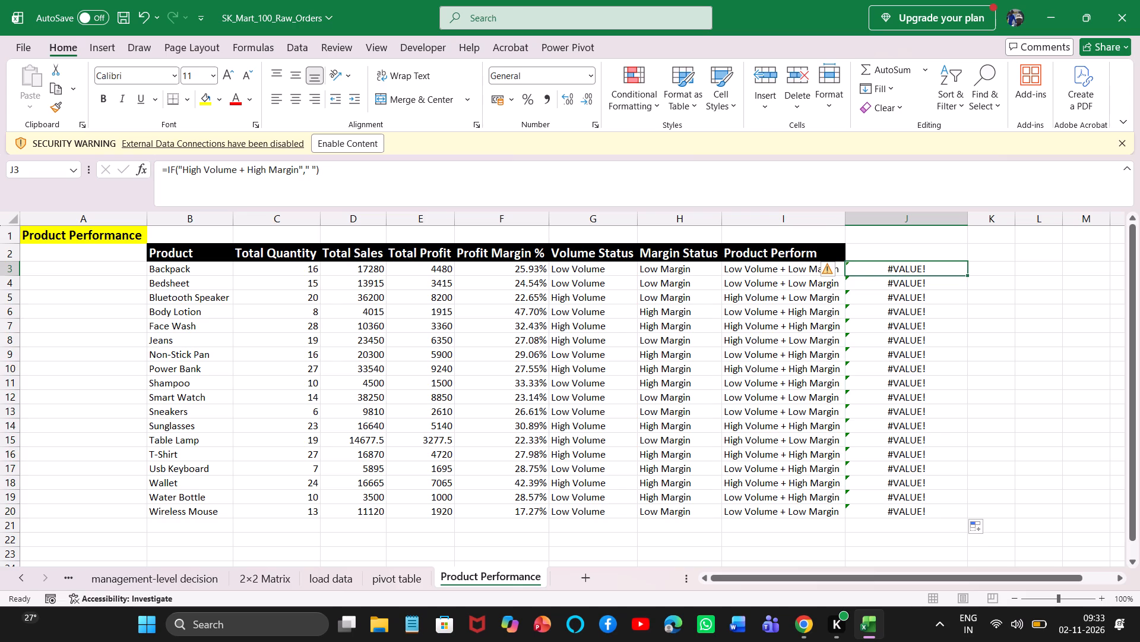
Replace the logical test in J3's IF formula with the text "High Volume + Low Margin" copied from the formula in I3.
click(782, 271)
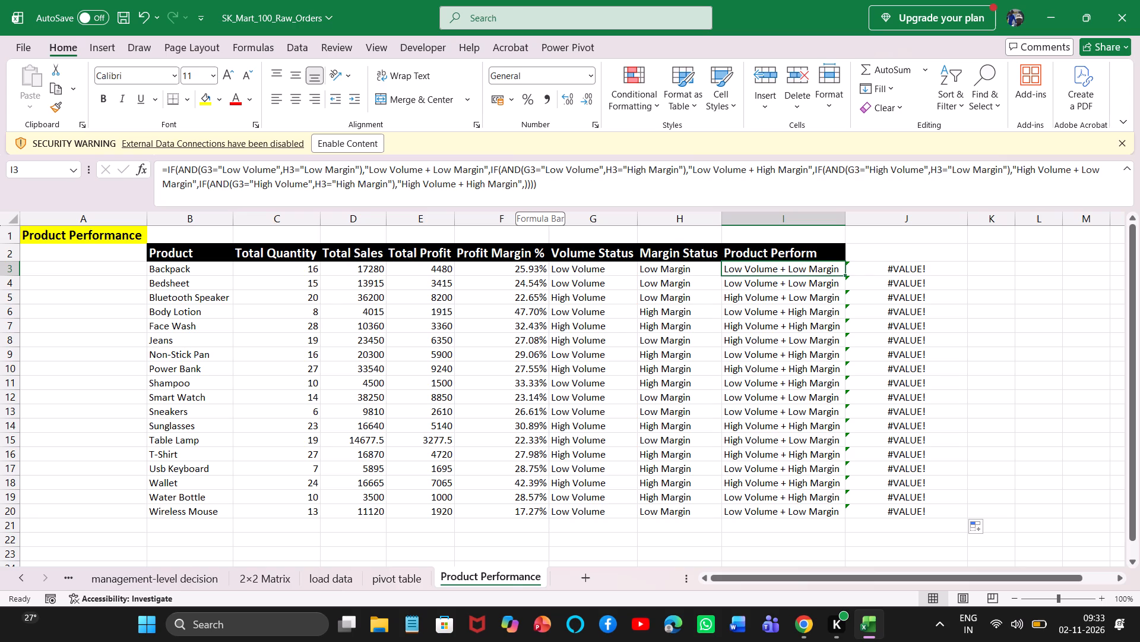
drag(1012, 167, 750, 244)
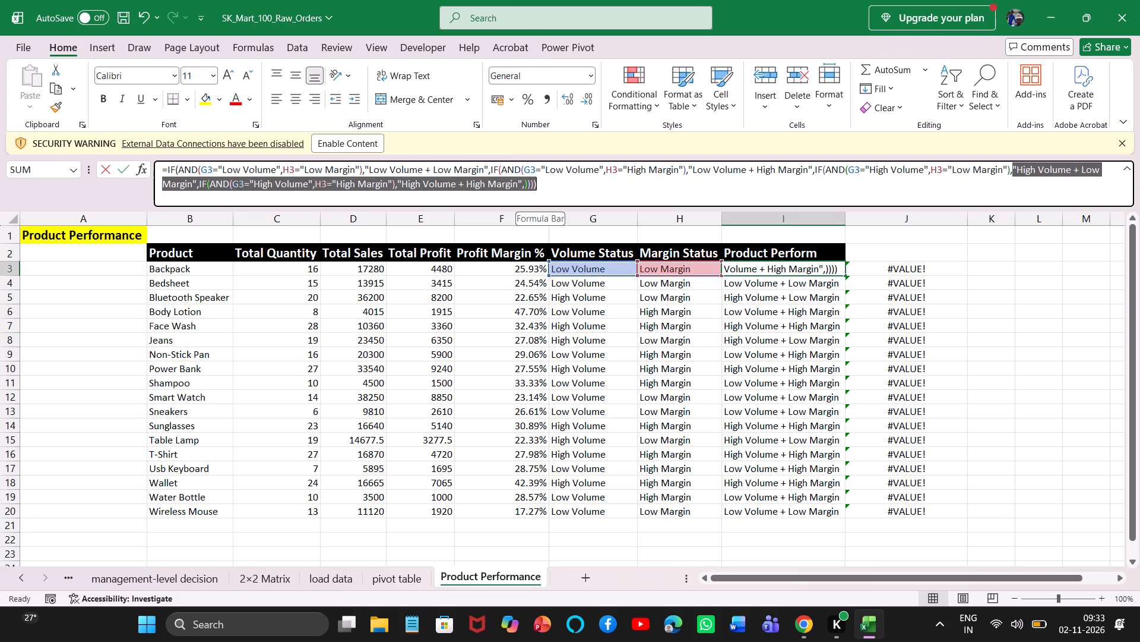
drag(750, 244, 195, 199)
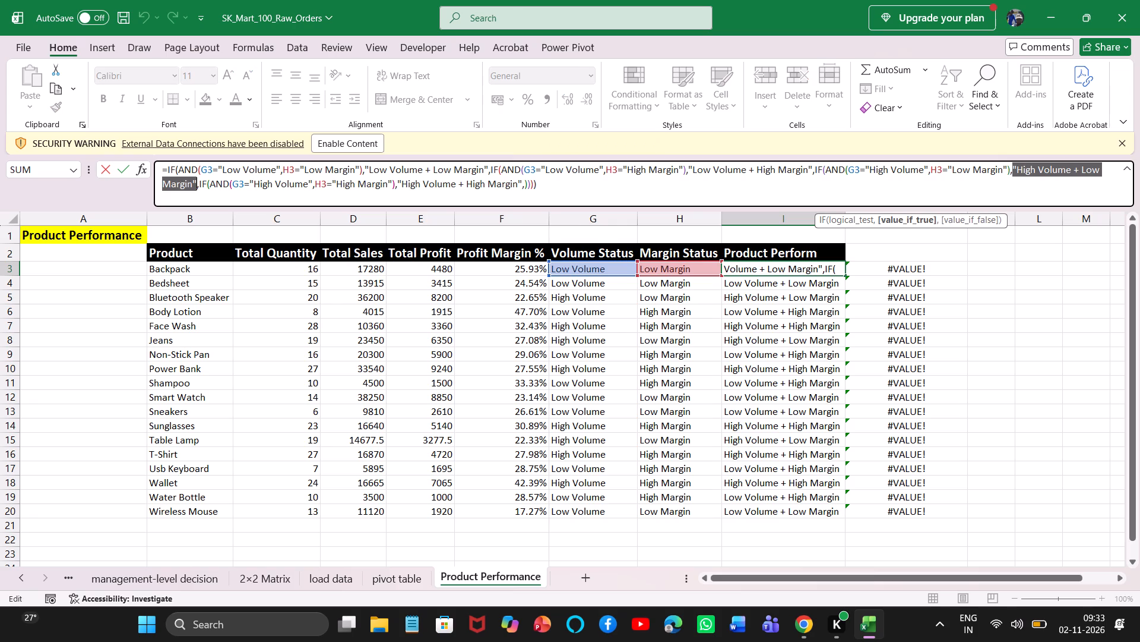
key(ctrl+c)
key(Return)
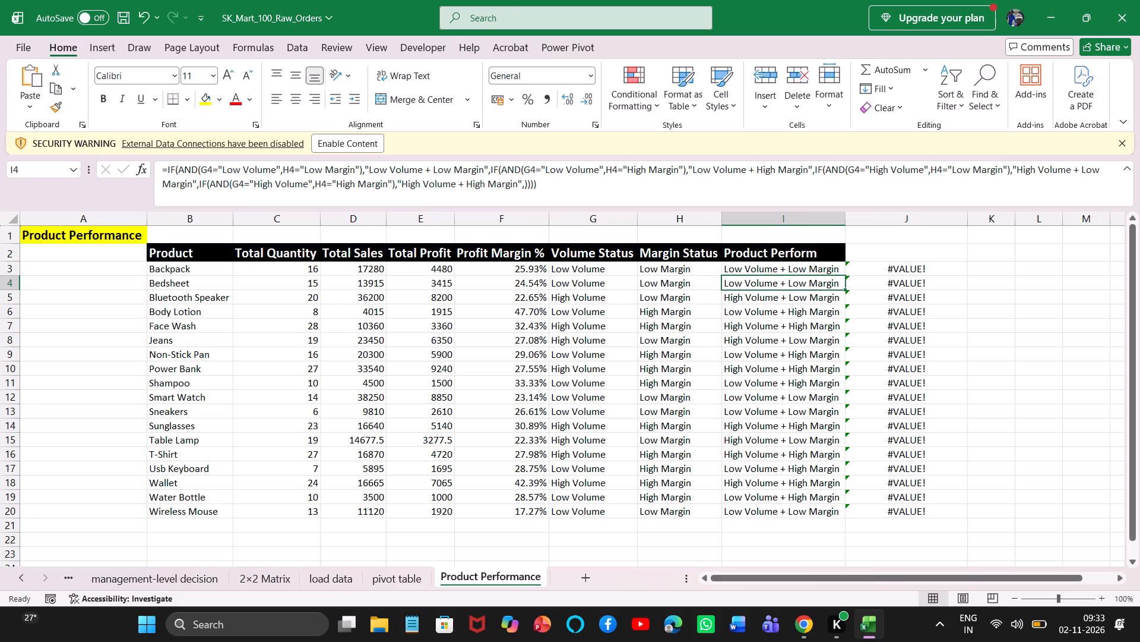
click(937, 272)
drag(178, 169, 264, 165)
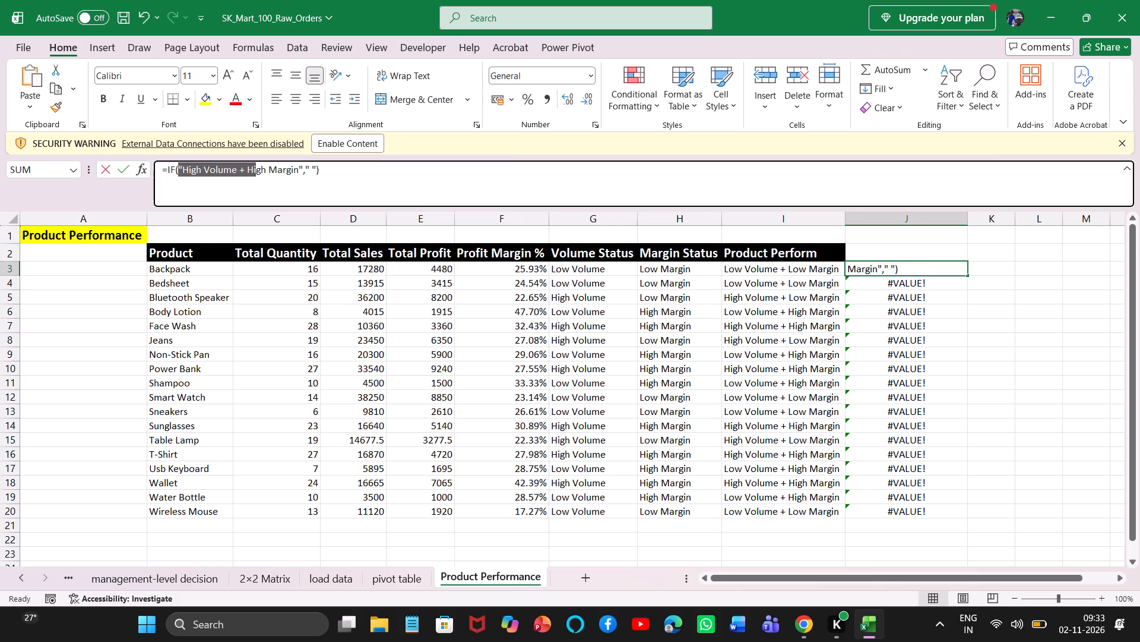
drag(264, 165, 302, 165)
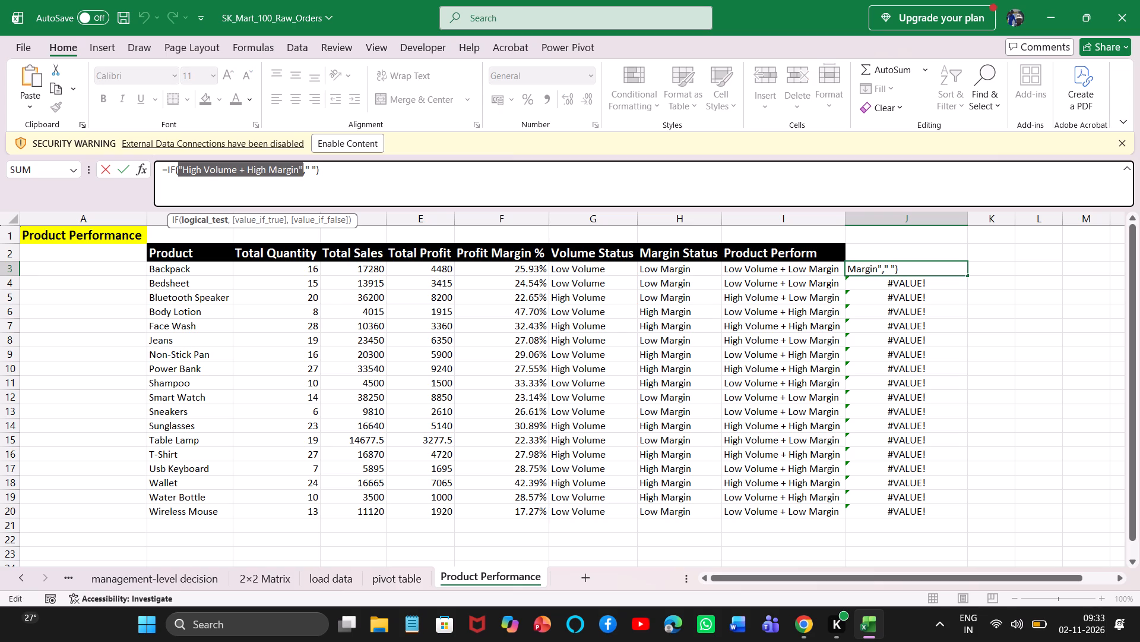
key(ctrl+v)
key(Return)
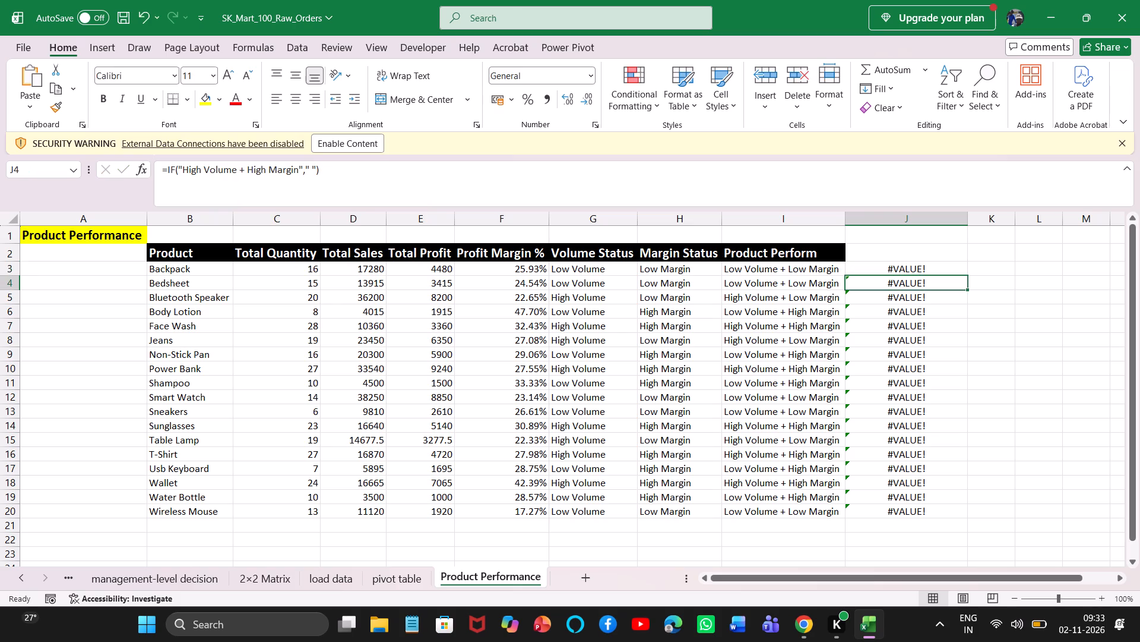
Refill the updated J3 formula down the column through J20.
click(957, 267)
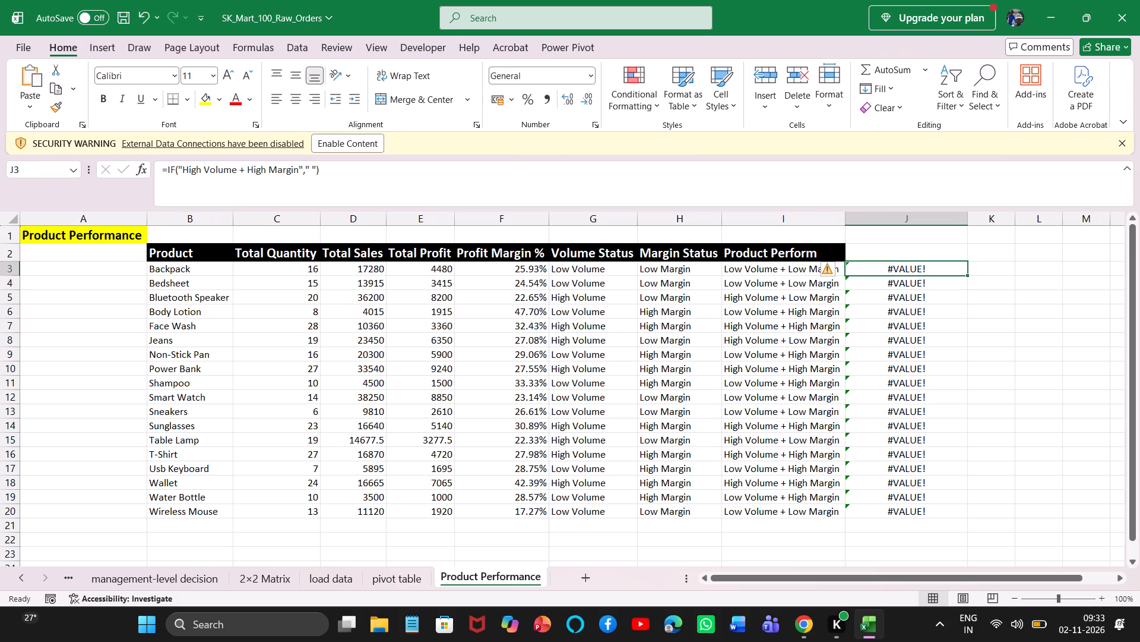
double_click(967, 273)
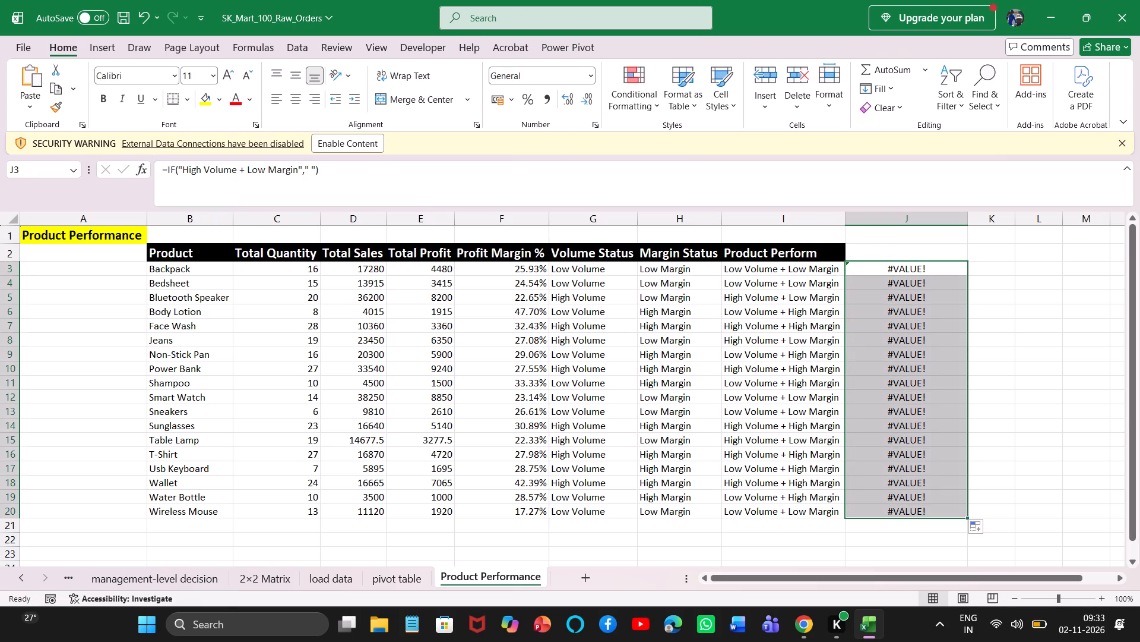
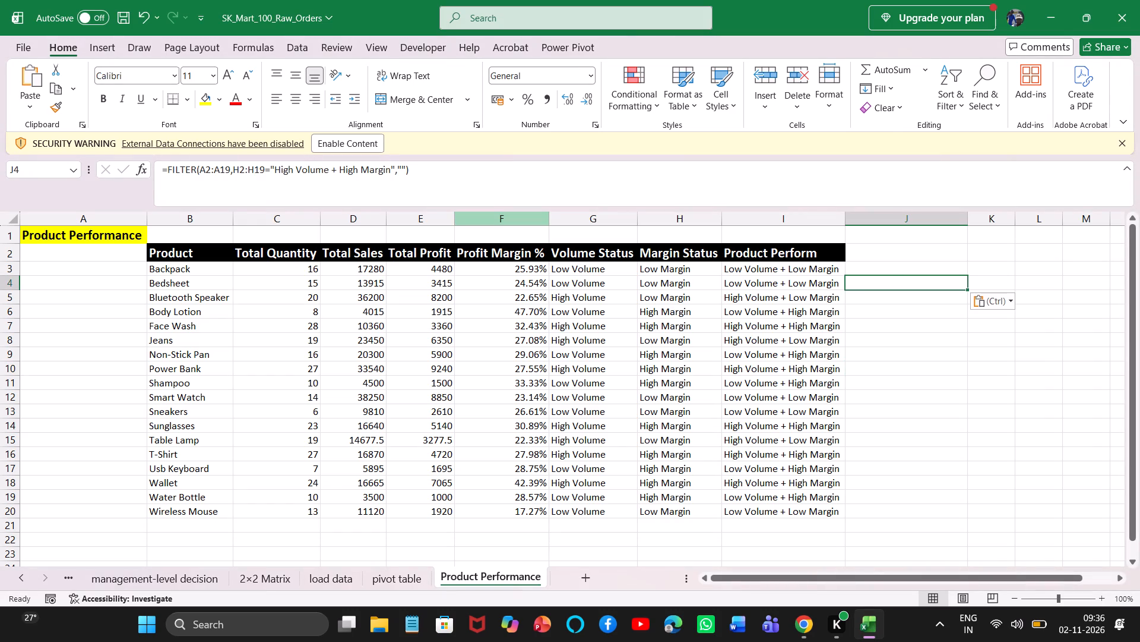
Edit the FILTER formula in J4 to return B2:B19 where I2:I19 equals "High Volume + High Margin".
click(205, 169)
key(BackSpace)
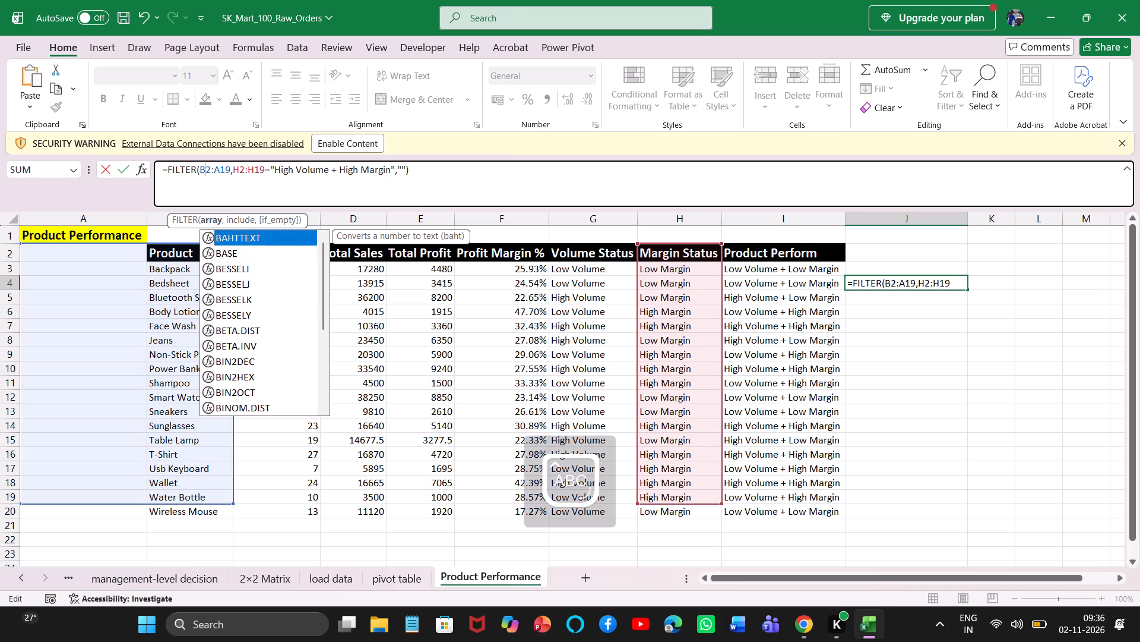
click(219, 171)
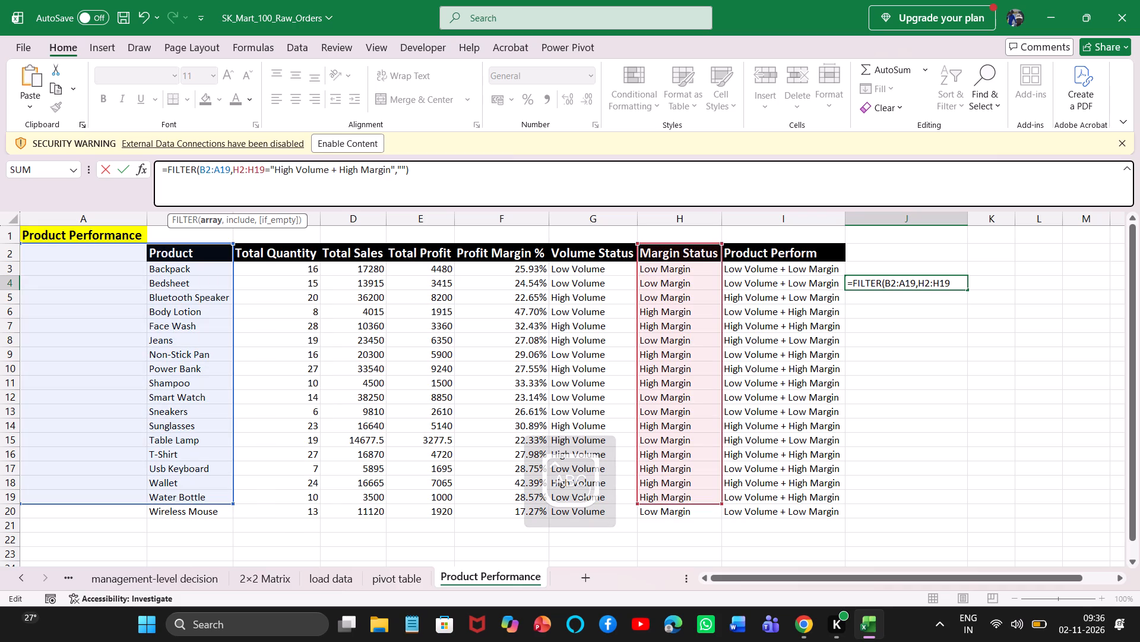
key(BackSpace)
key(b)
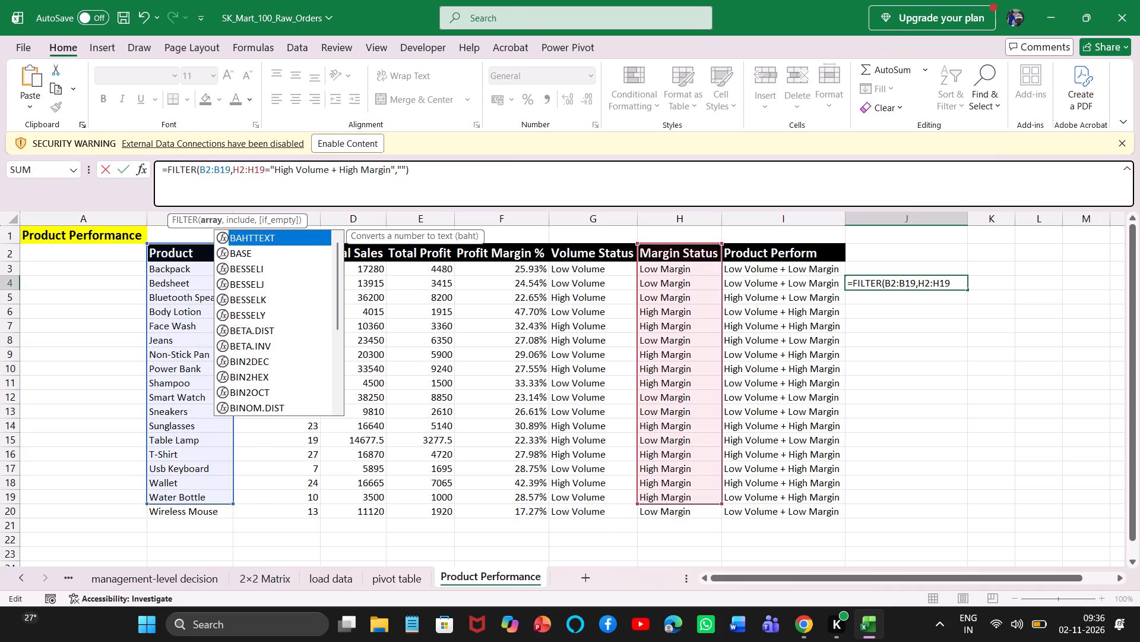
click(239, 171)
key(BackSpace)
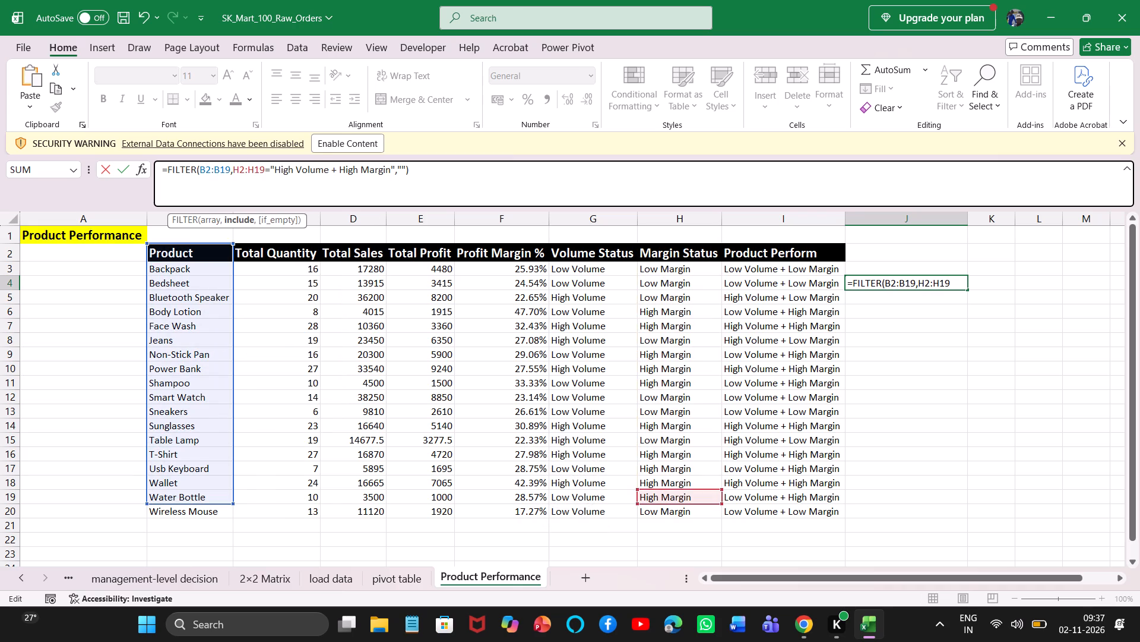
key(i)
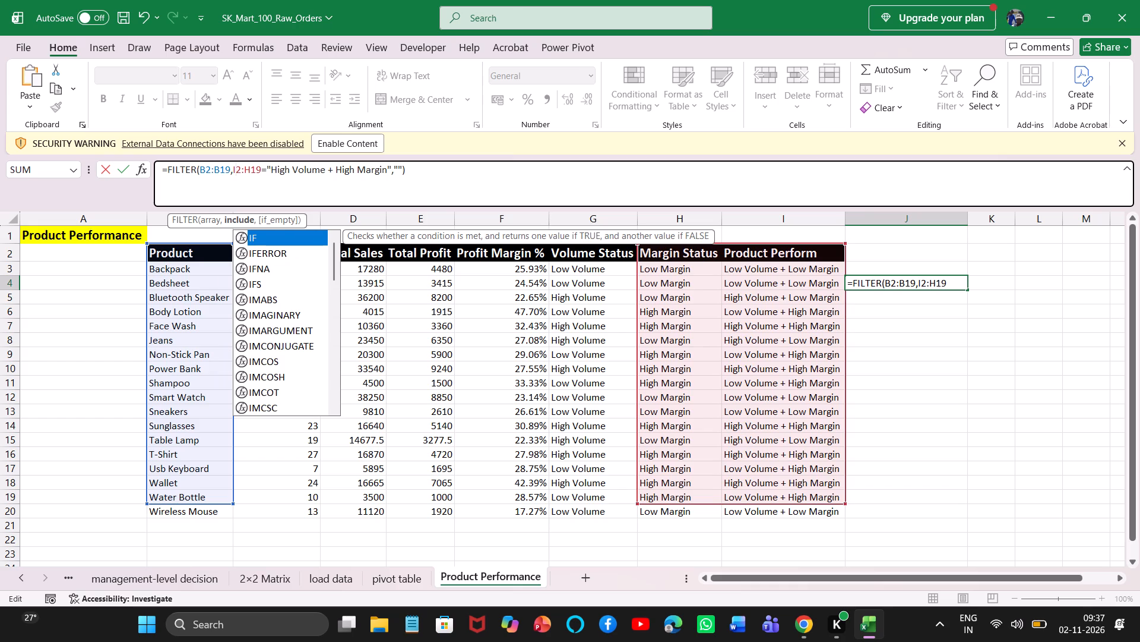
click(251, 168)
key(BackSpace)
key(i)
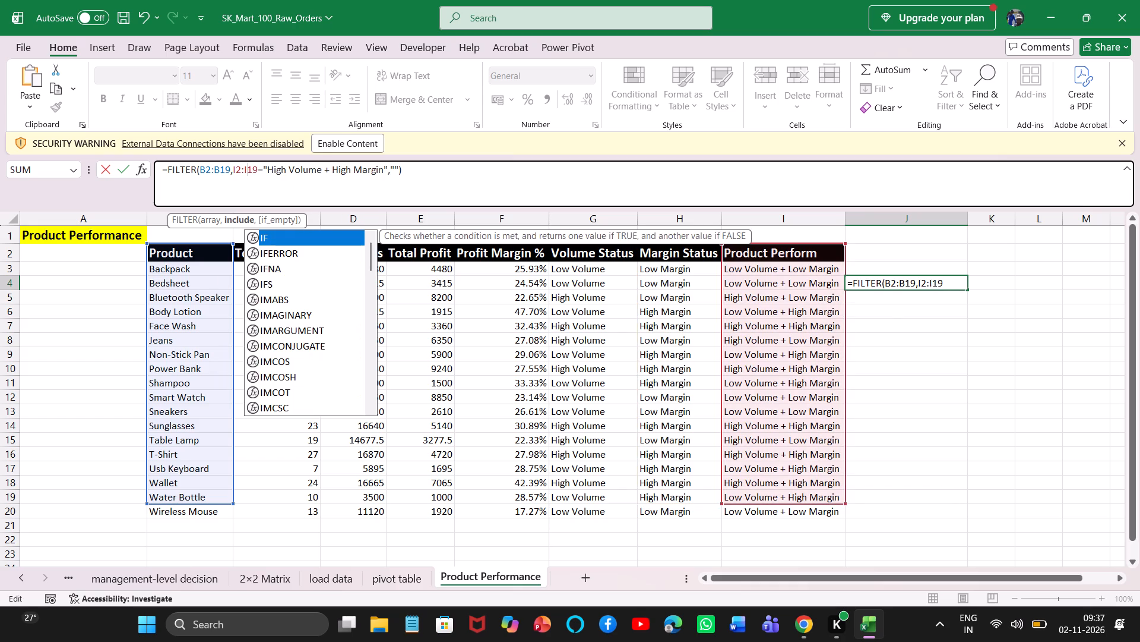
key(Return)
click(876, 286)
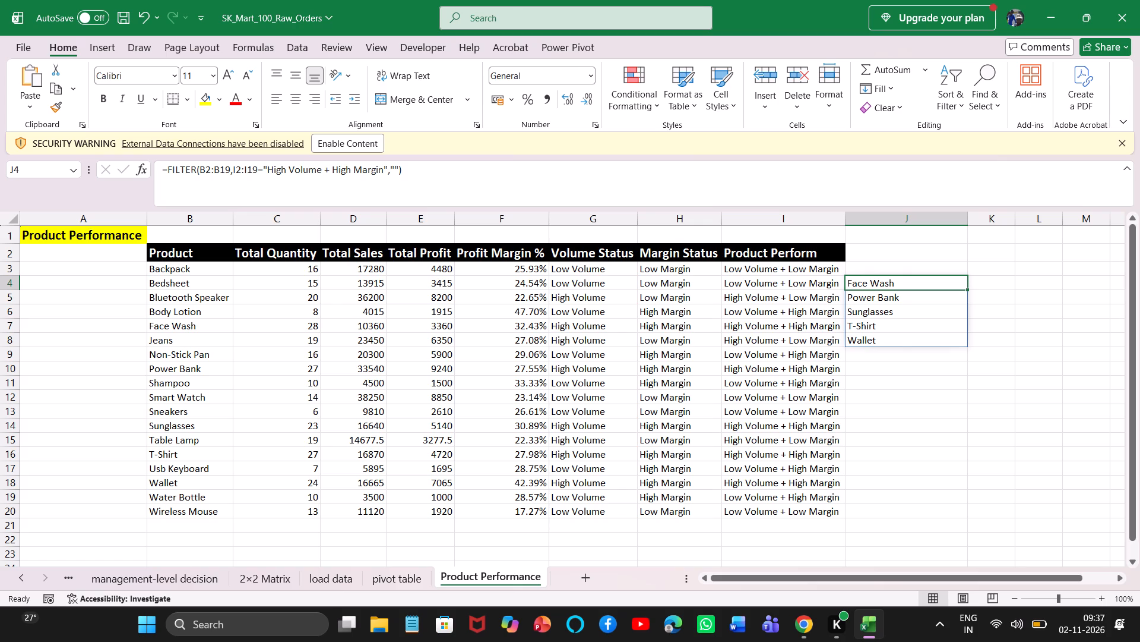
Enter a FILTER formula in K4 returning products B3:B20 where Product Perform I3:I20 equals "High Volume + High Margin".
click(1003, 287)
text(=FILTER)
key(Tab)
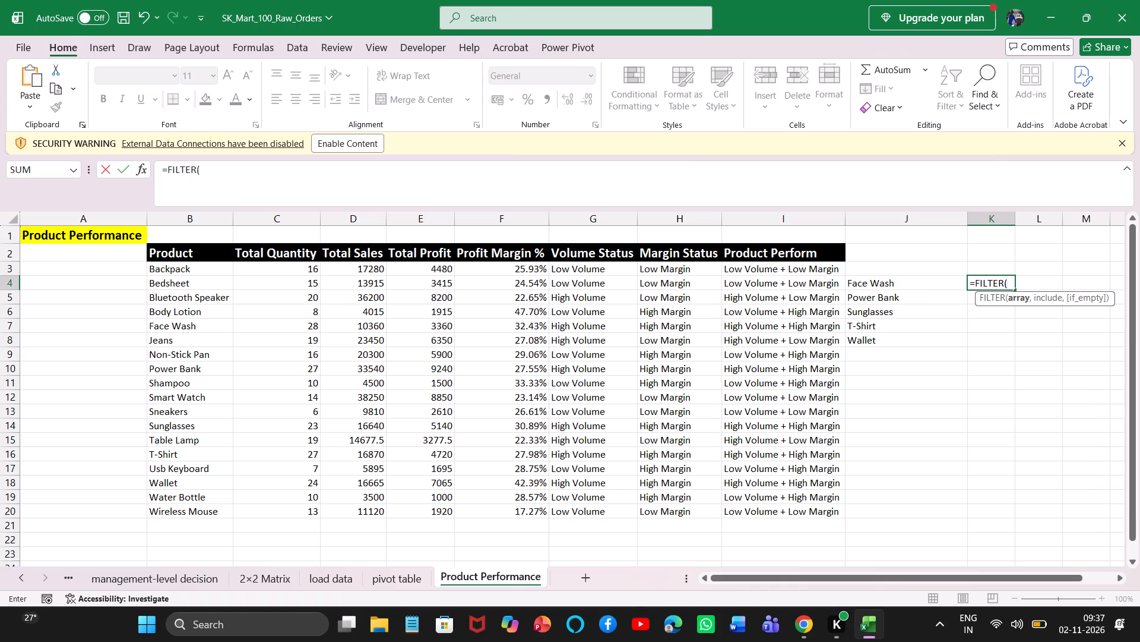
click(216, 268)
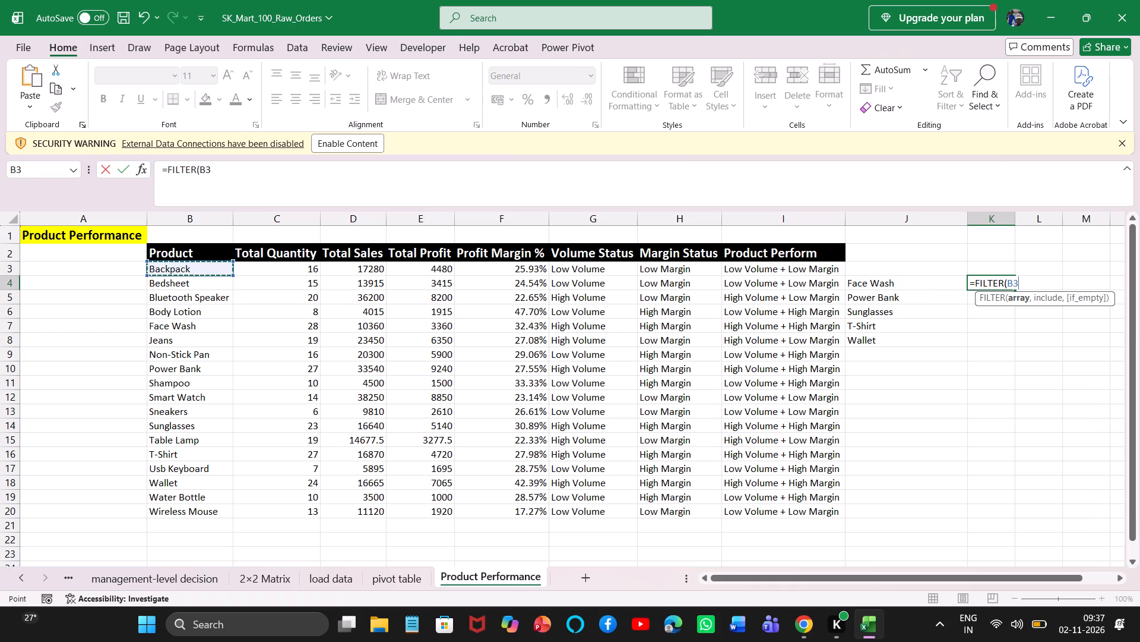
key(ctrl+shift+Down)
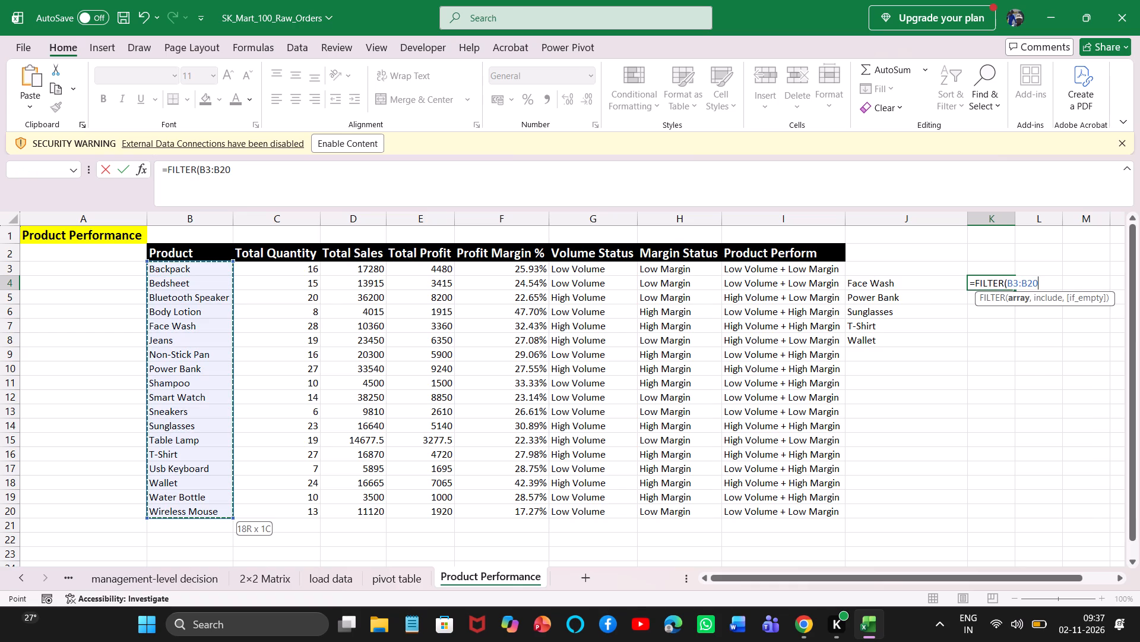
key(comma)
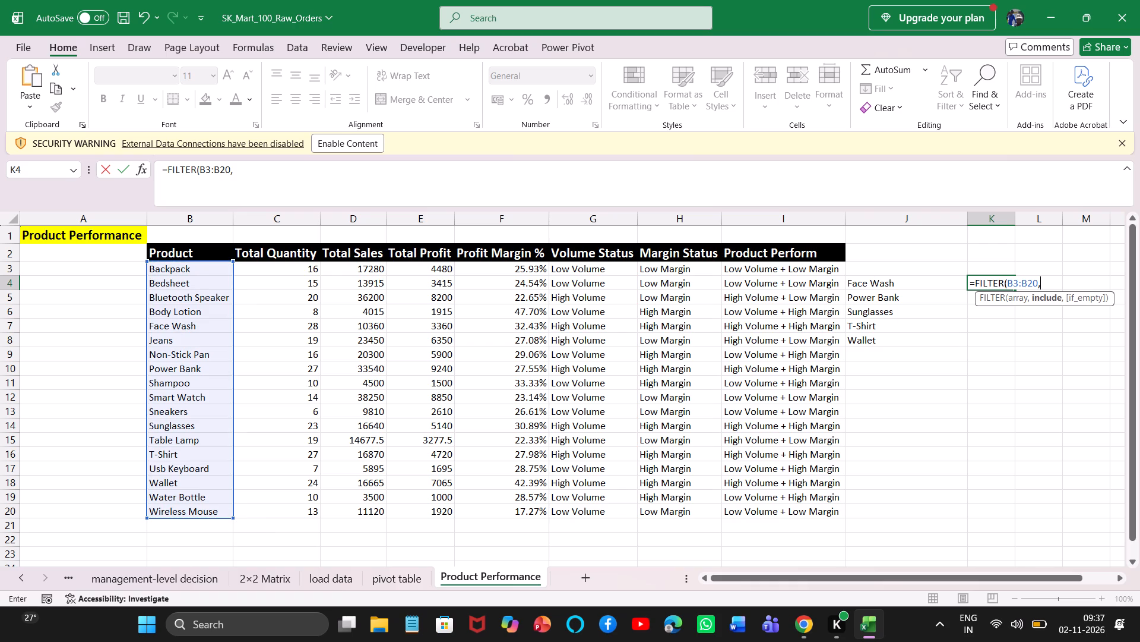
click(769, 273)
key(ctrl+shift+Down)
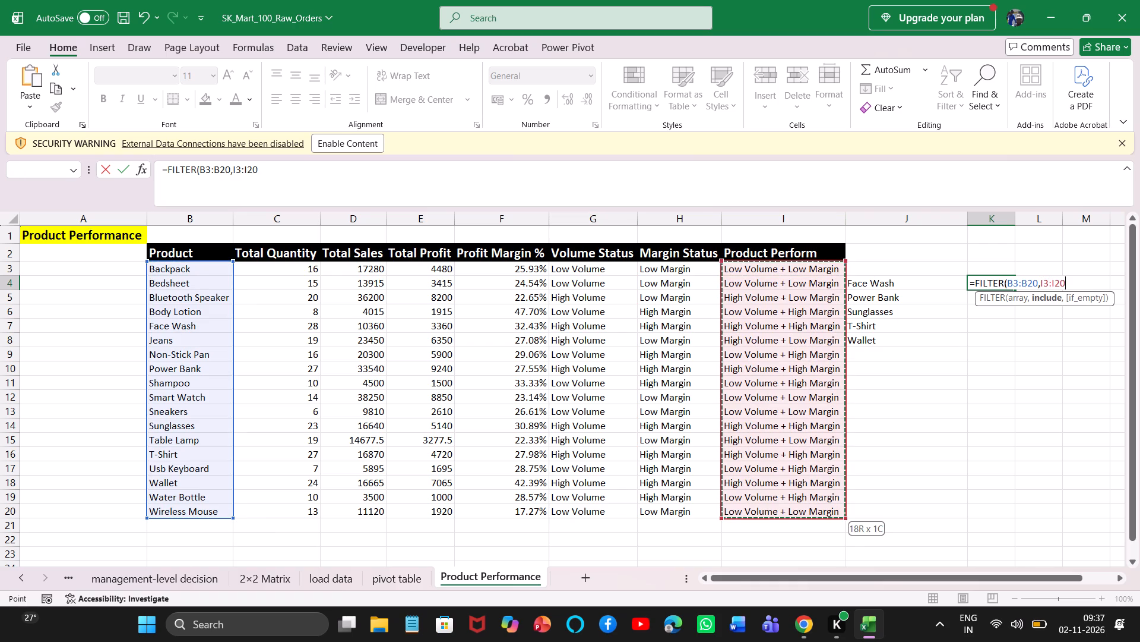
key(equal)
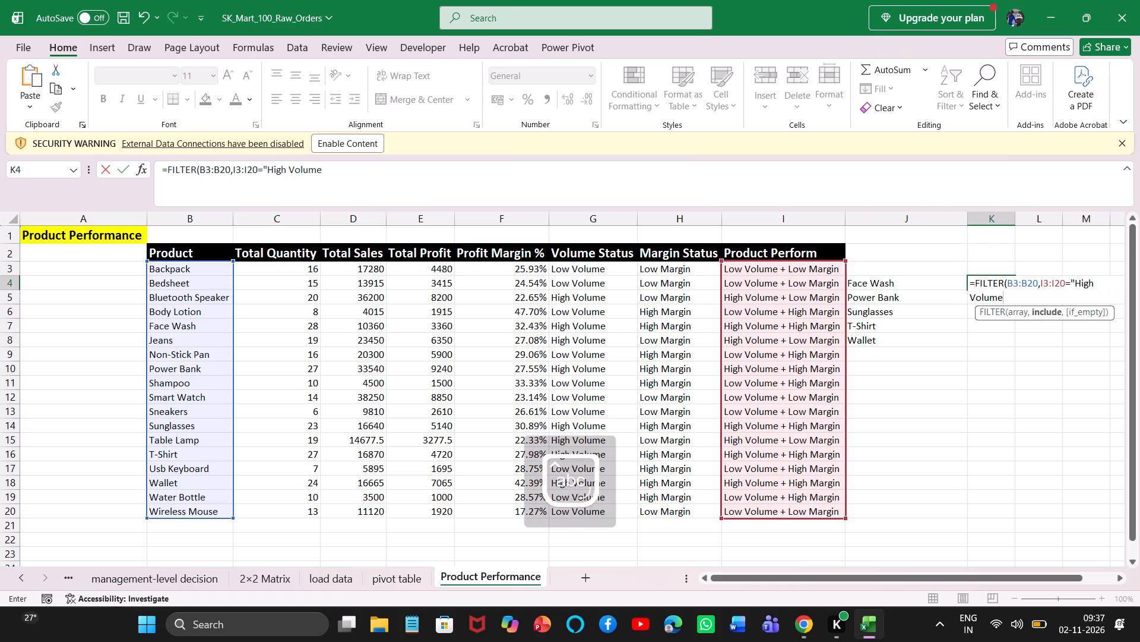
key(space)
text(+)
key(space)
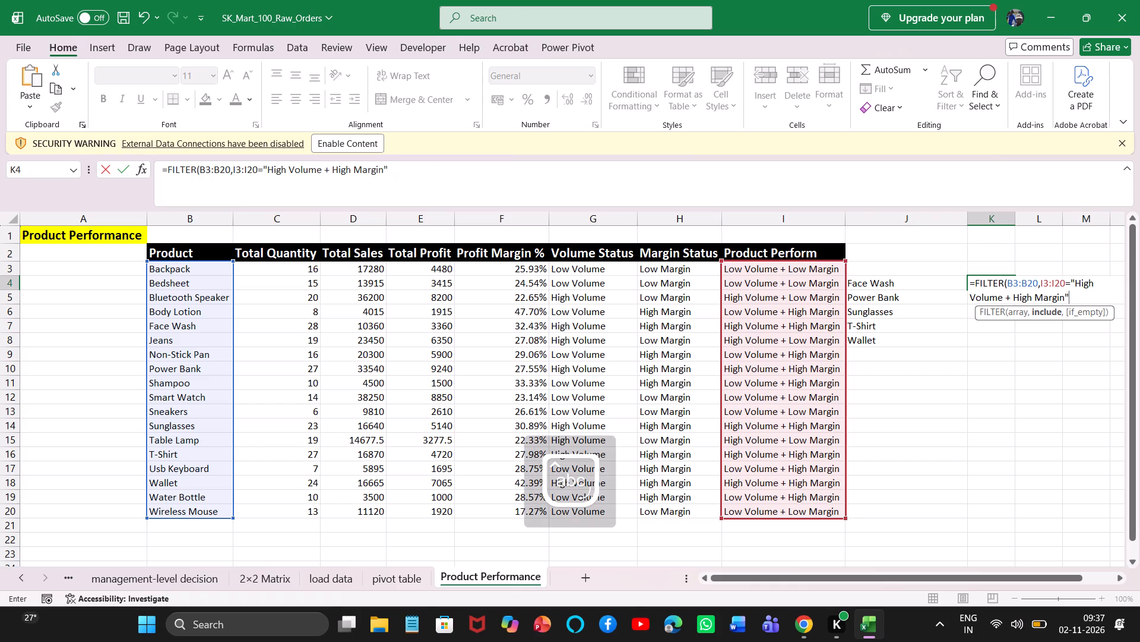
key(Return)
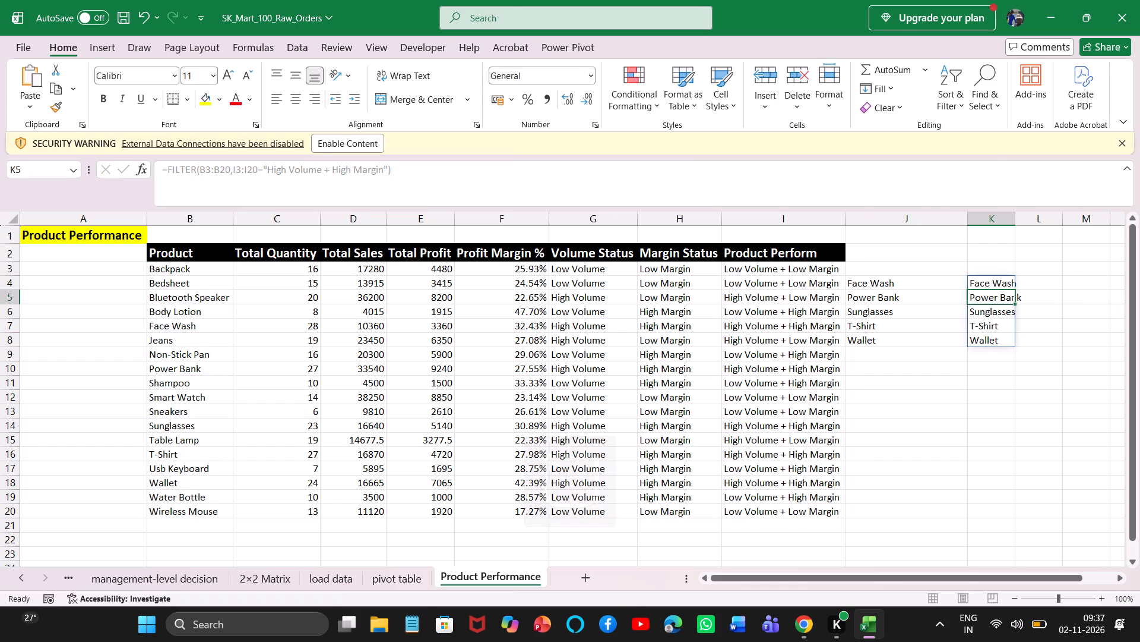
Delete the FILTER formulas from K4 and J4.
click(978, 284)
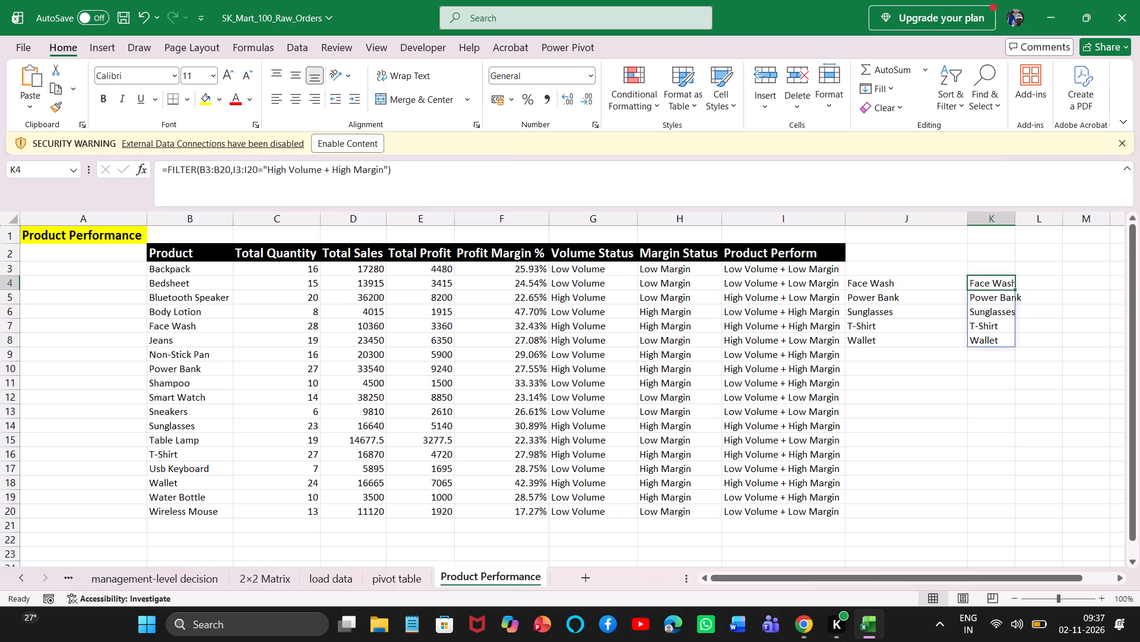
key(BackSpace)
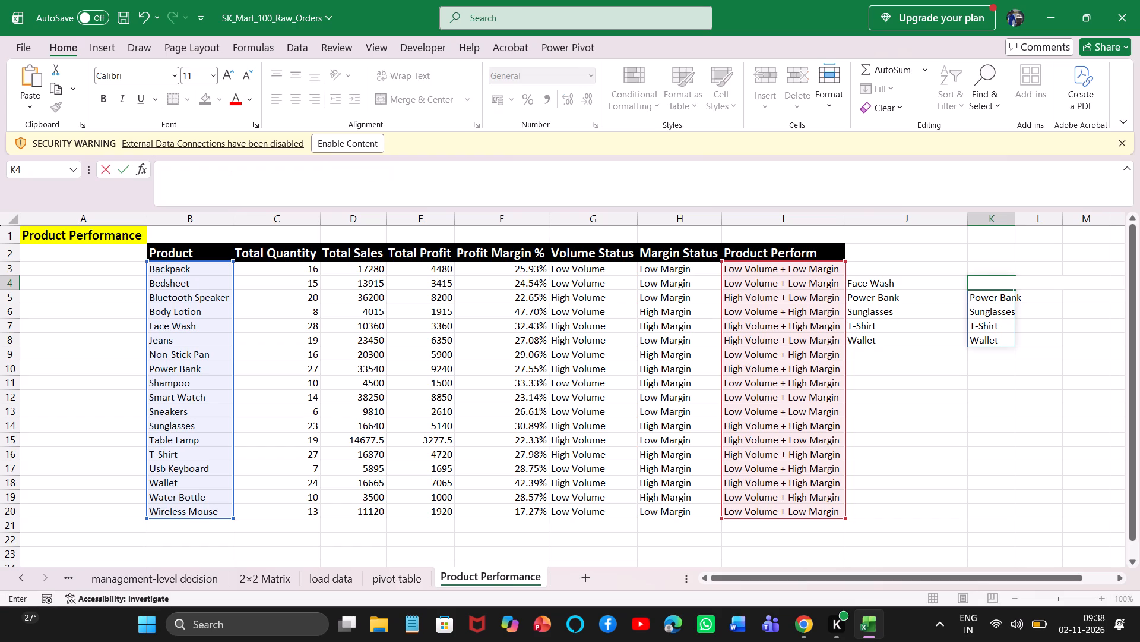
click(1003, 399)
click(905, 286)
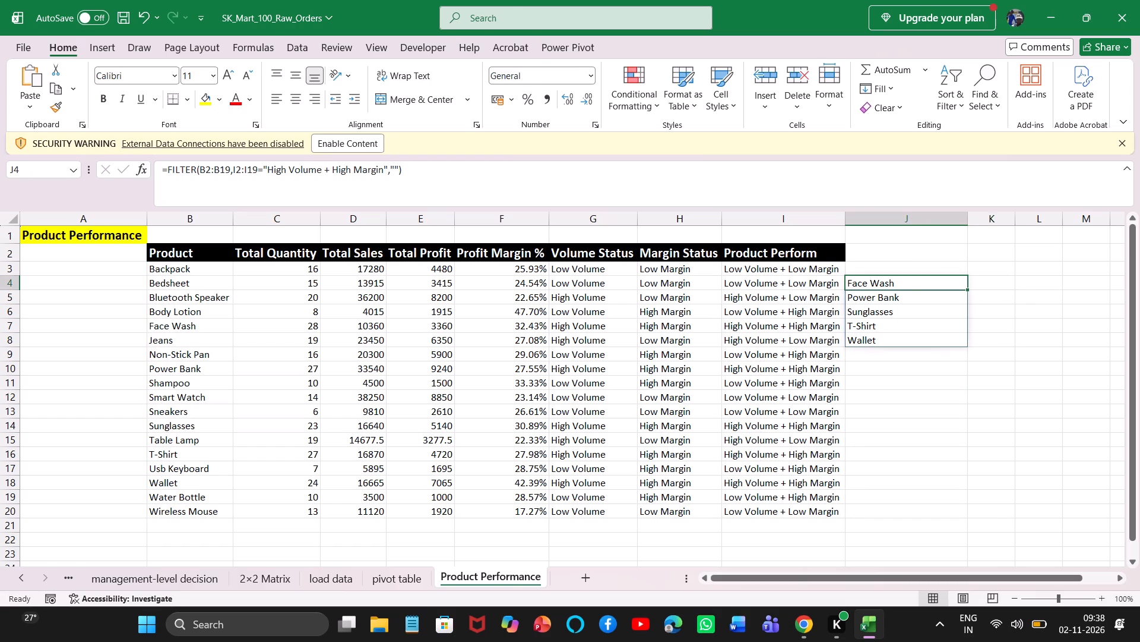
key(BackSpace)
click(936, 459)
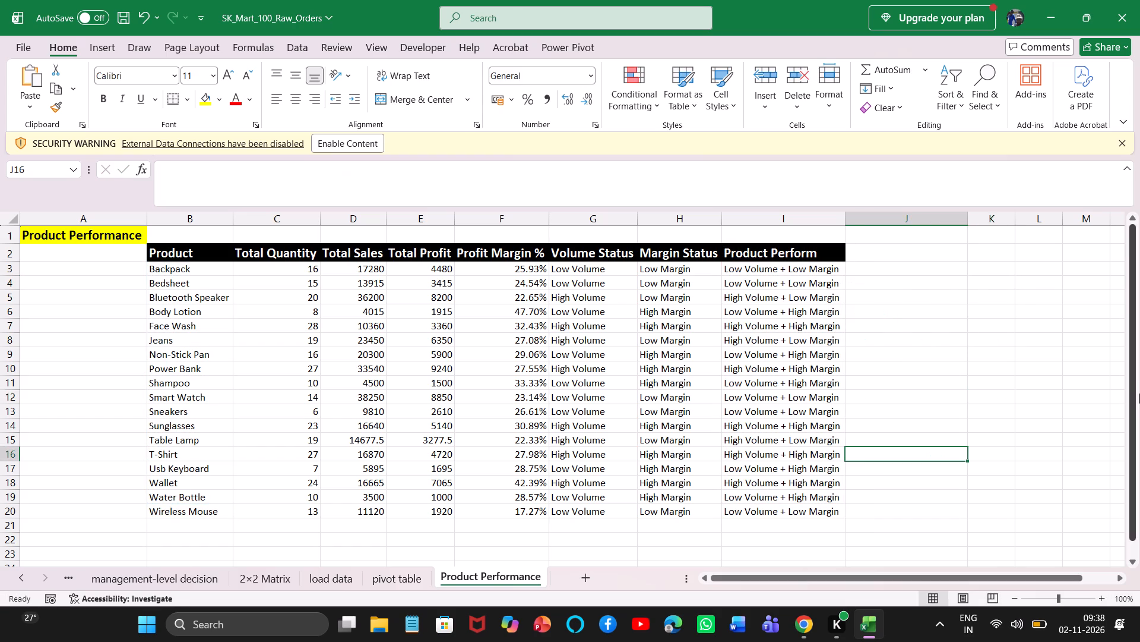
Look over the product-wise profit margin table on the pivot table sheet and the Product Performance sheet's rows.
drag(1132, 397, 1134, 469)
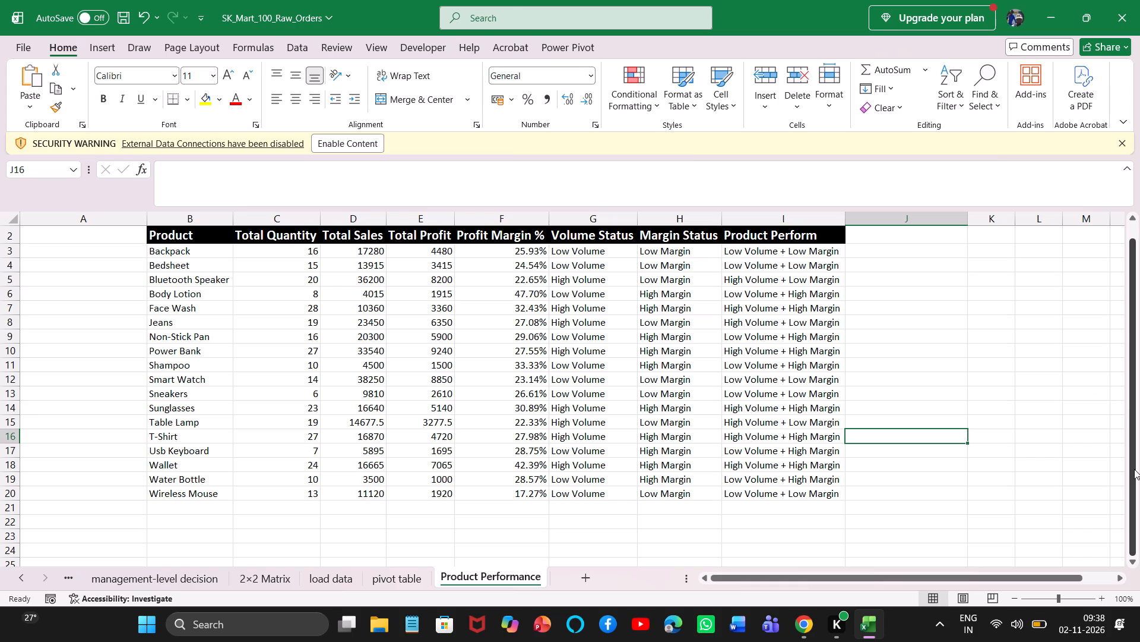
click(388, 577)
click(485, 584)
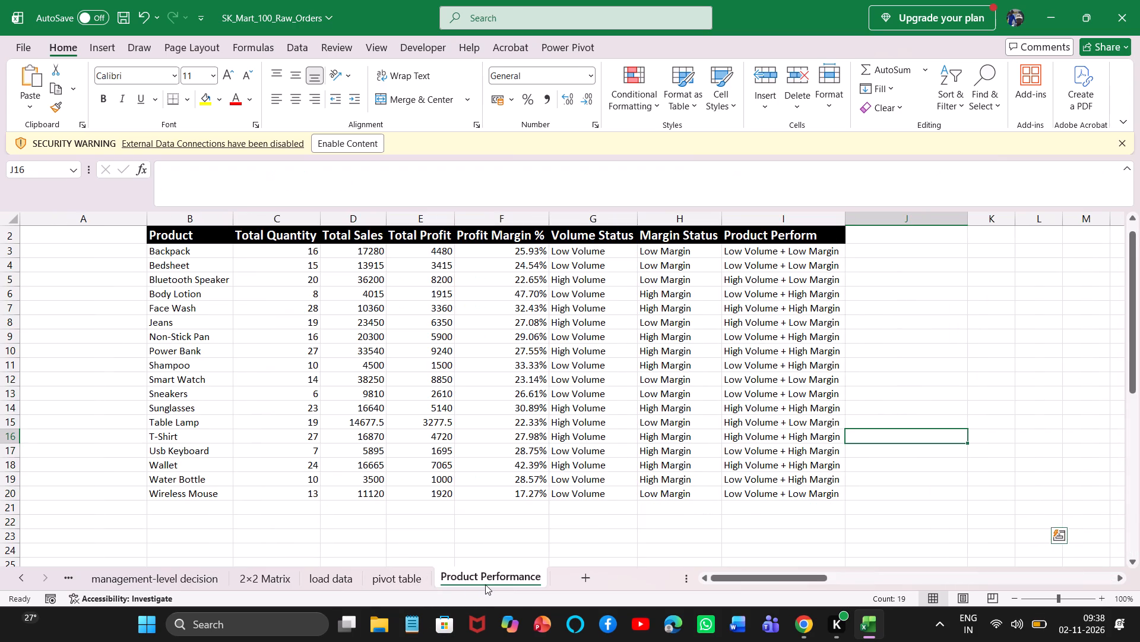
click(398, 584)
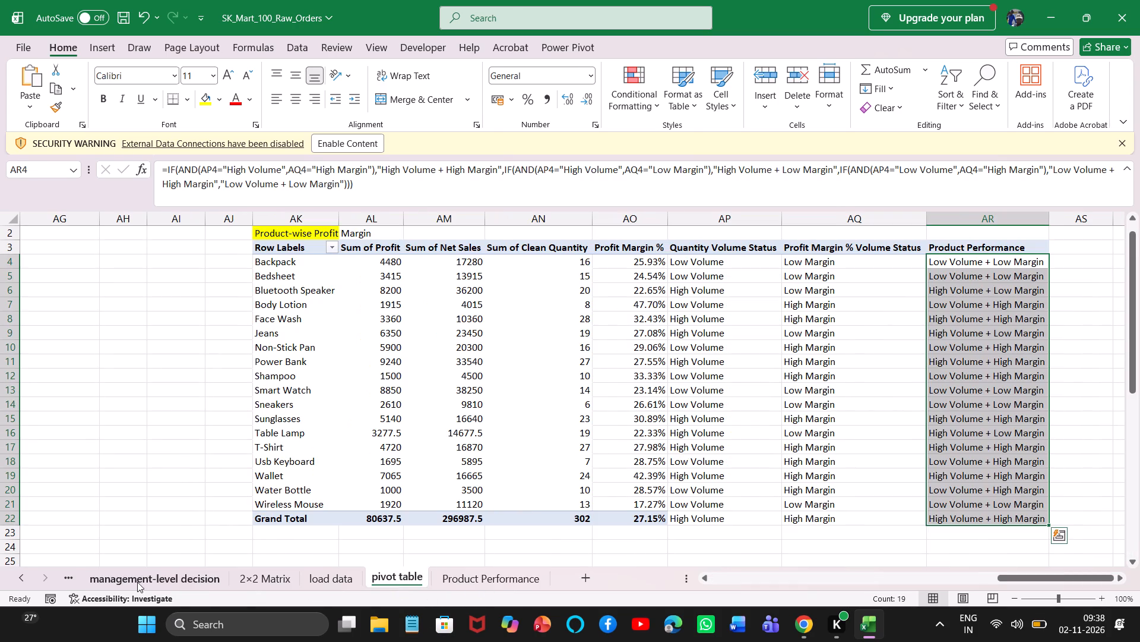
triple_click(24, 577)
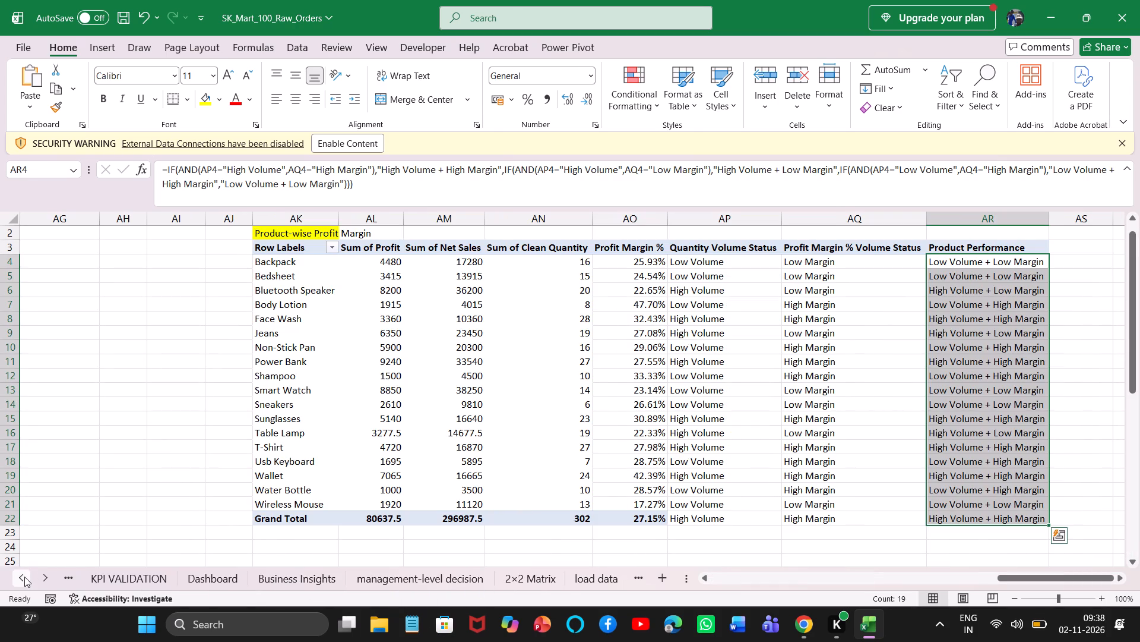
triple_click(50, 577)
double_click(50, 577)
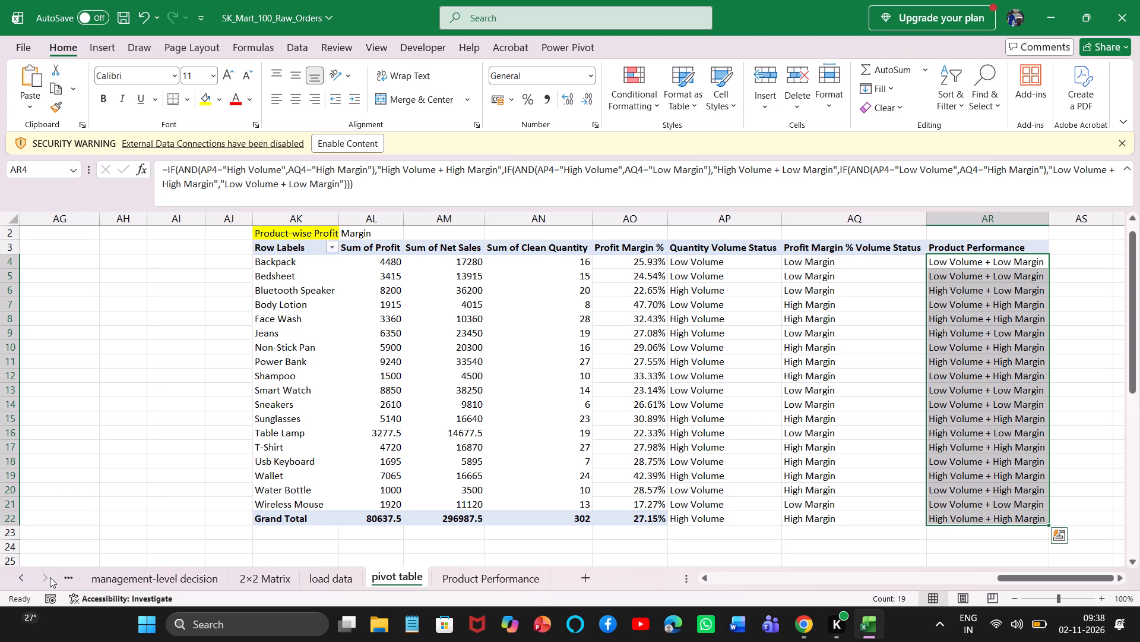
click(498, 575)
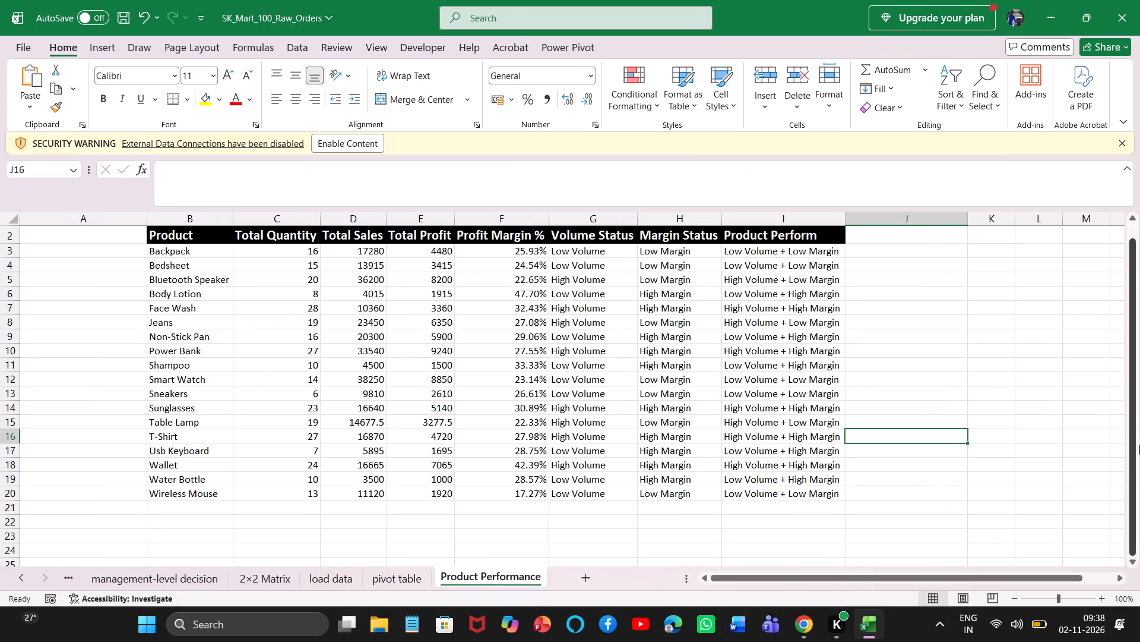
triple_click(1133, 562)
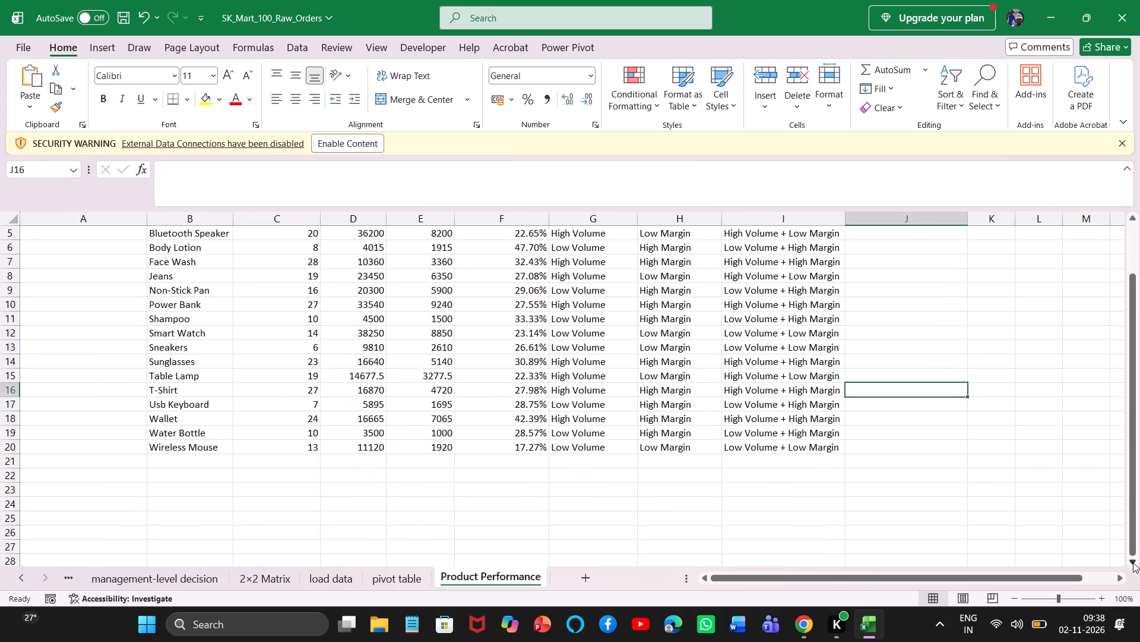
triple_click(1133, 562)
click(1133, 562)
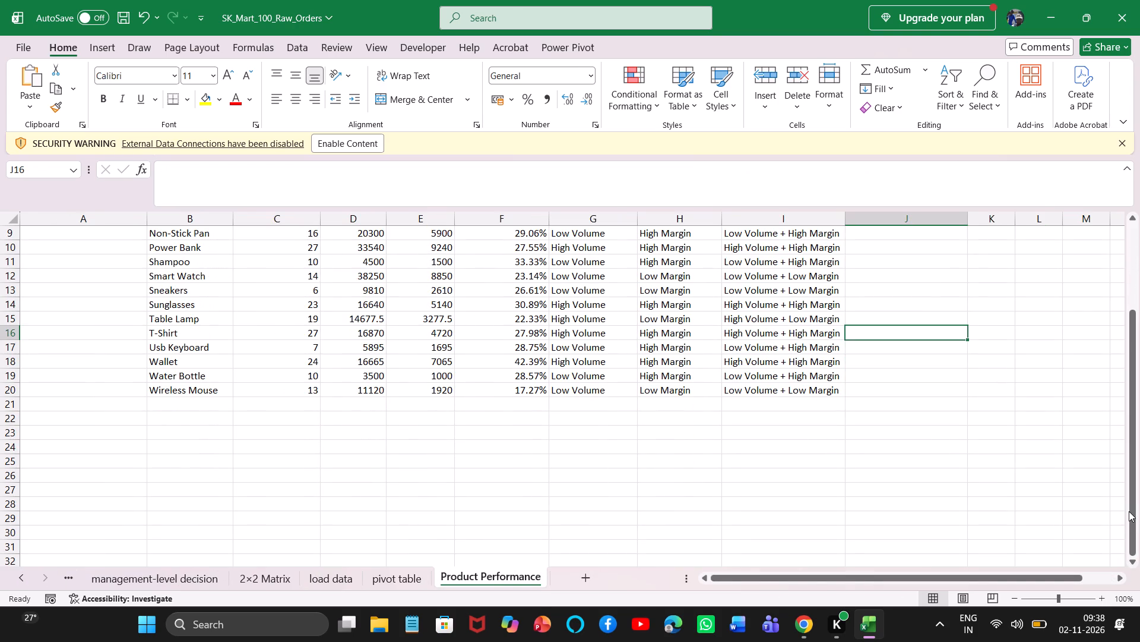
drag(1135, 514, 1115, 430)
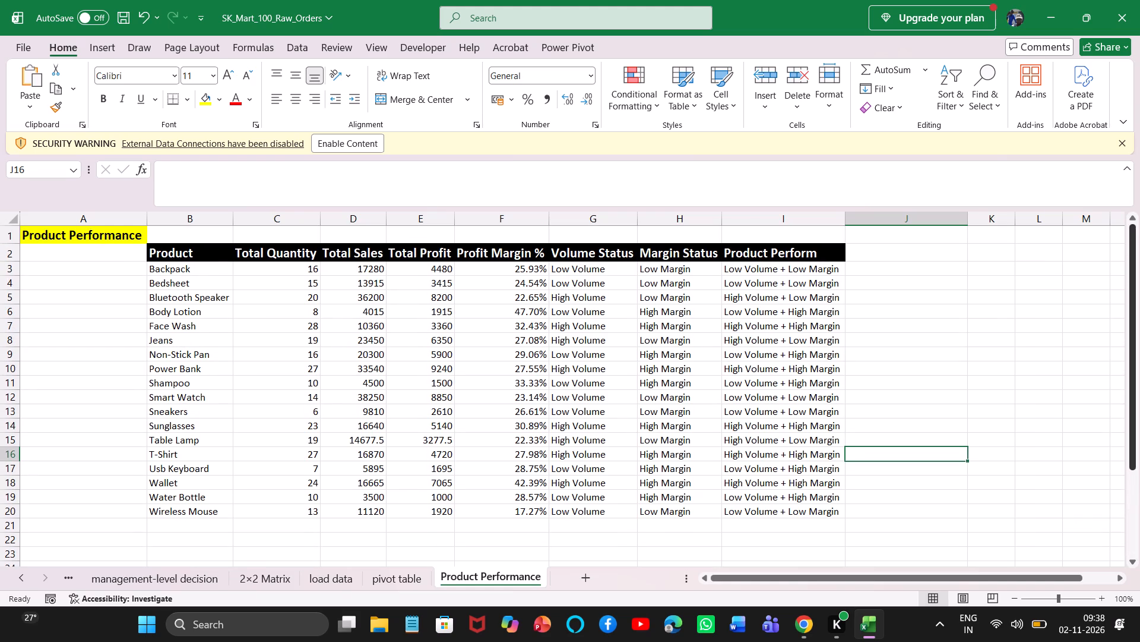
Apply outside borders to the whole product table, B2:I20, on the Product Performance sheet.
click(160, 255)
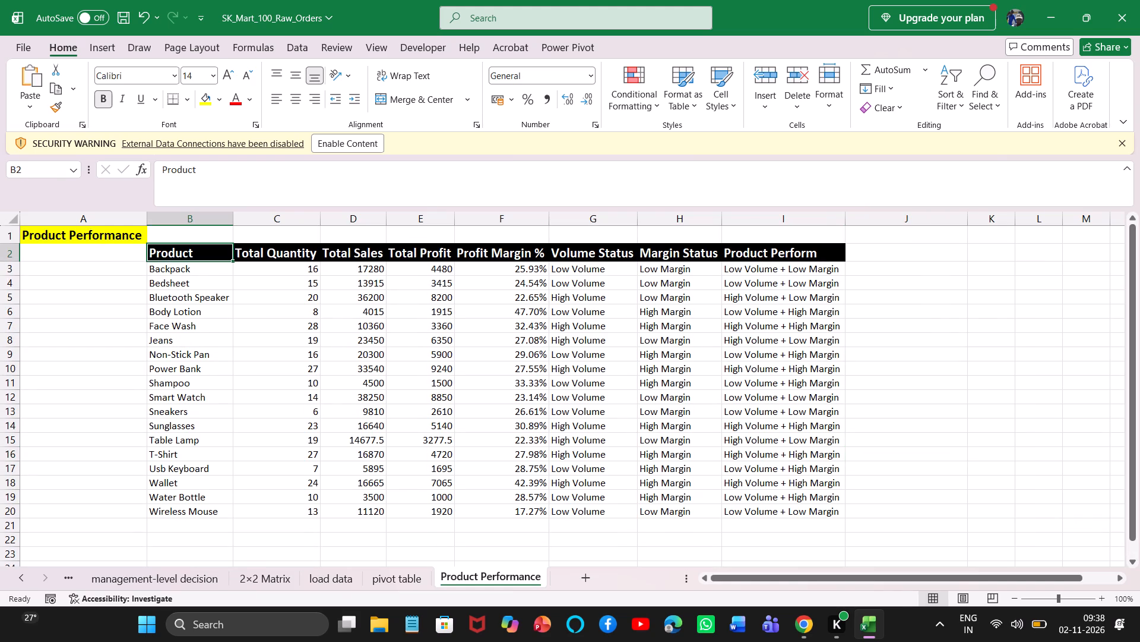
key(ctrl+shift+Right)
key(ctrl+shift+Down)
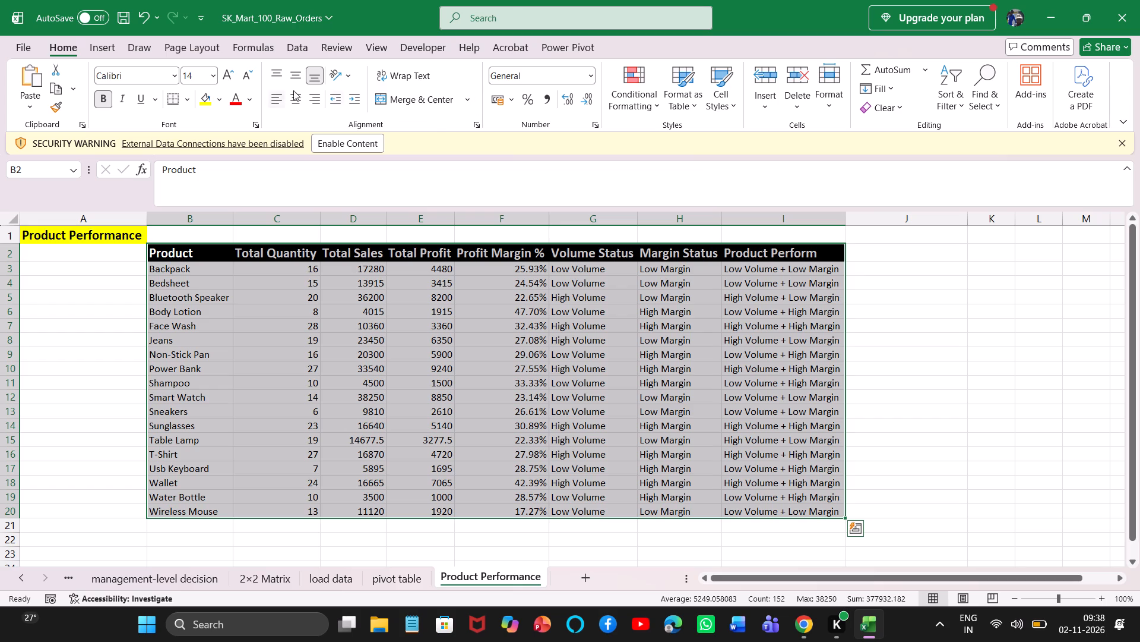
click(189, 99)
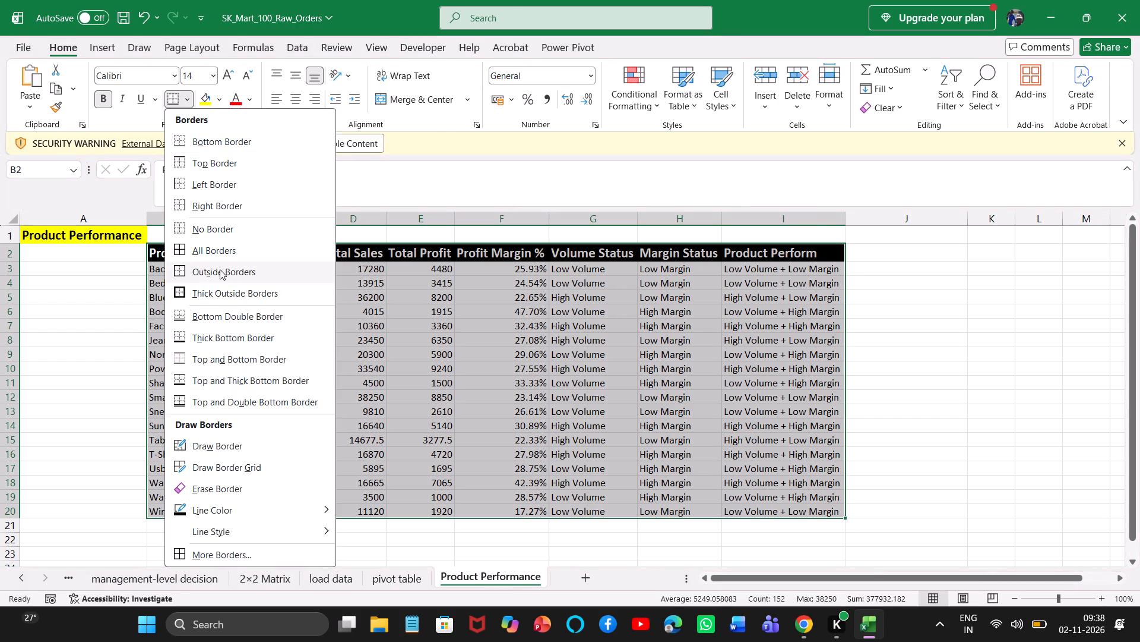
click(219, 272)
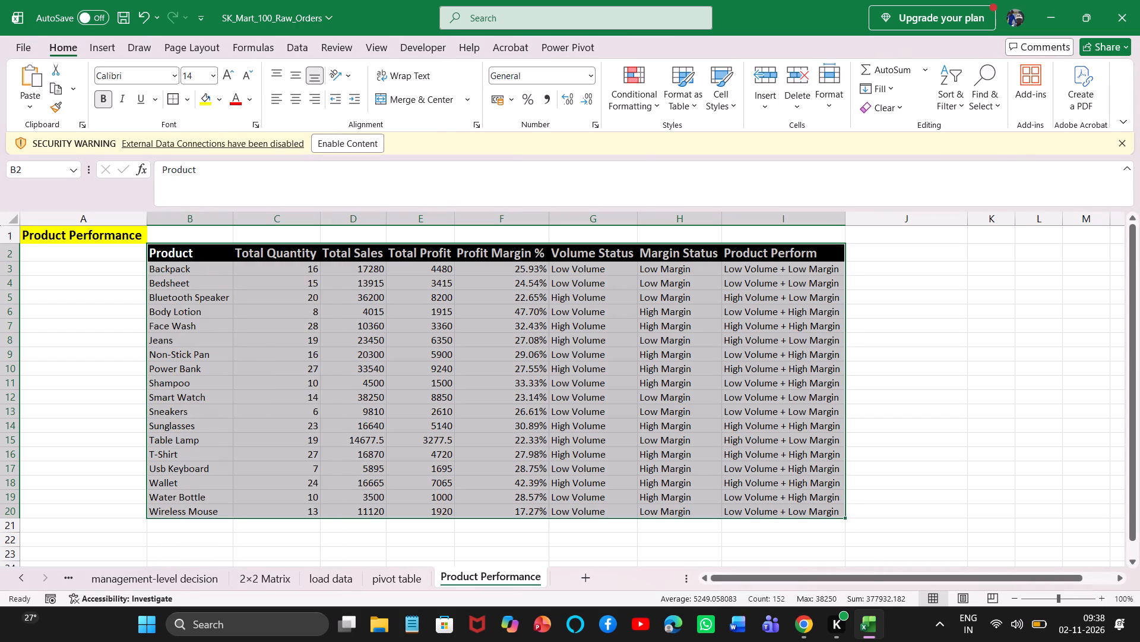
click(1025, 392)
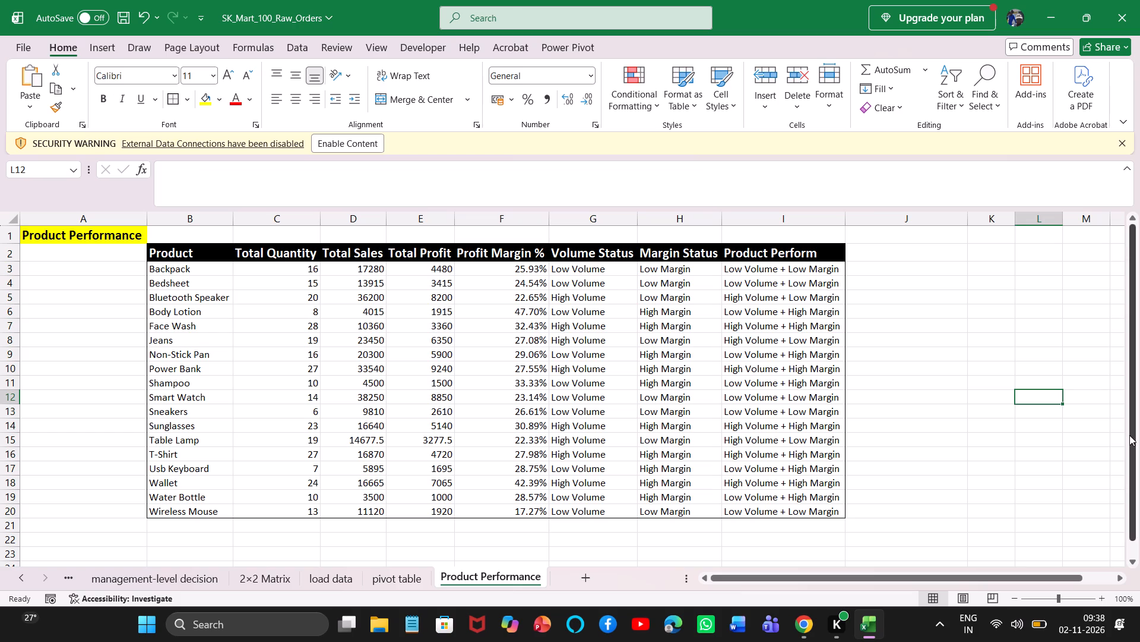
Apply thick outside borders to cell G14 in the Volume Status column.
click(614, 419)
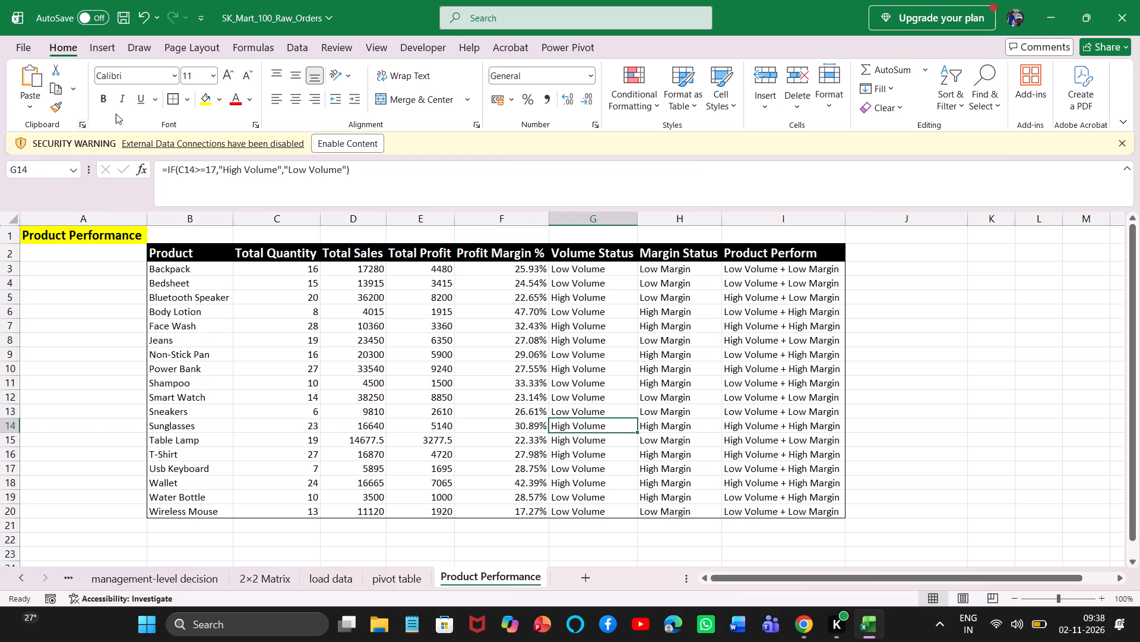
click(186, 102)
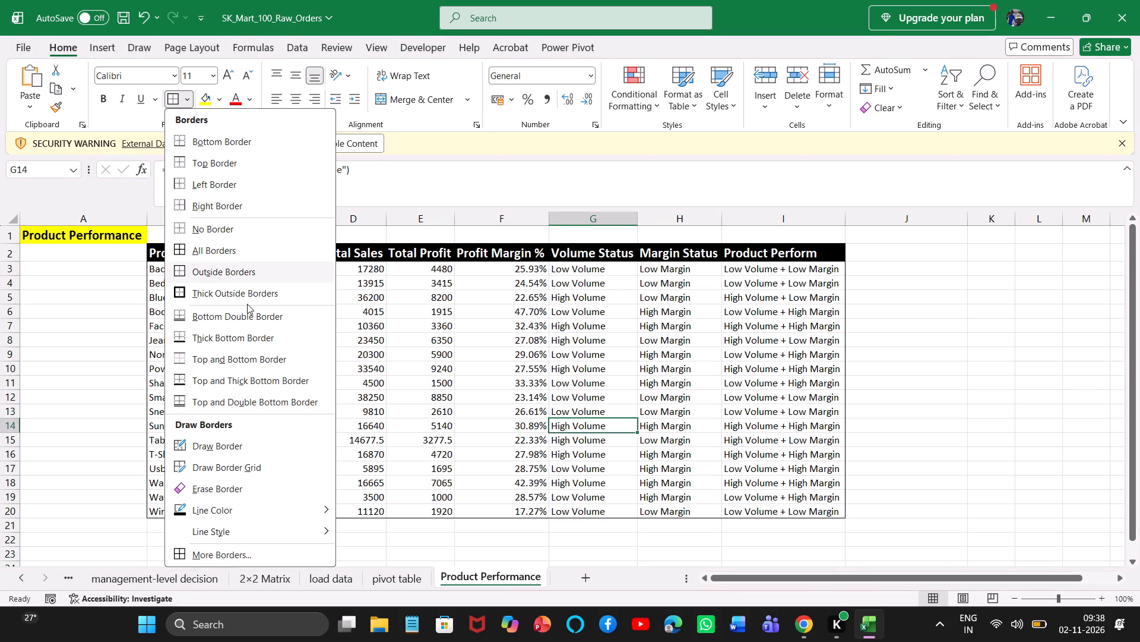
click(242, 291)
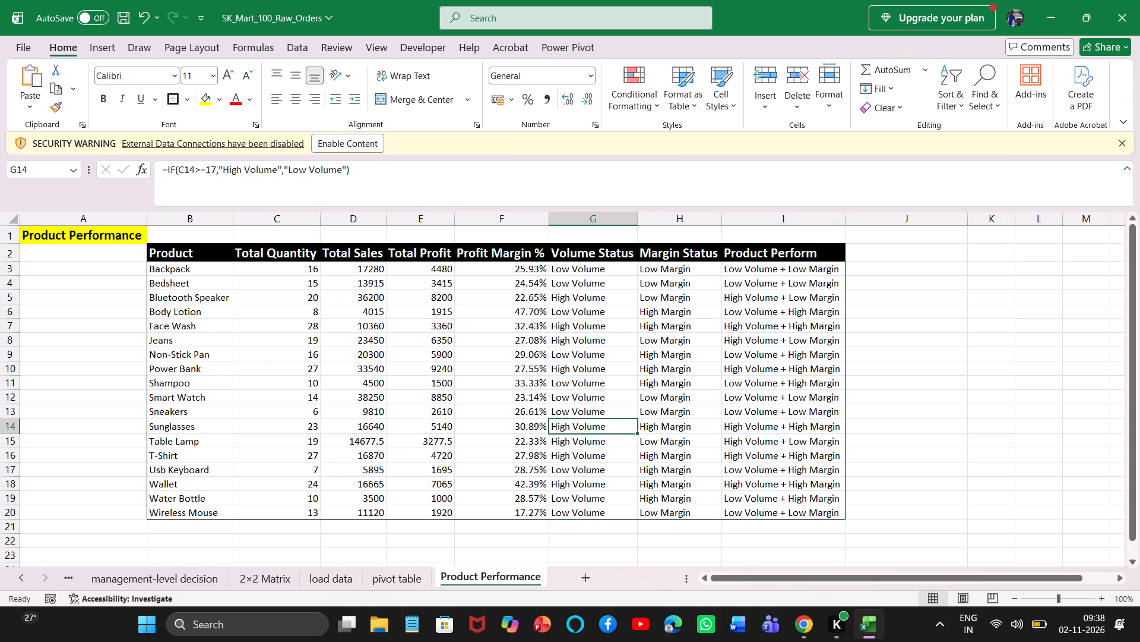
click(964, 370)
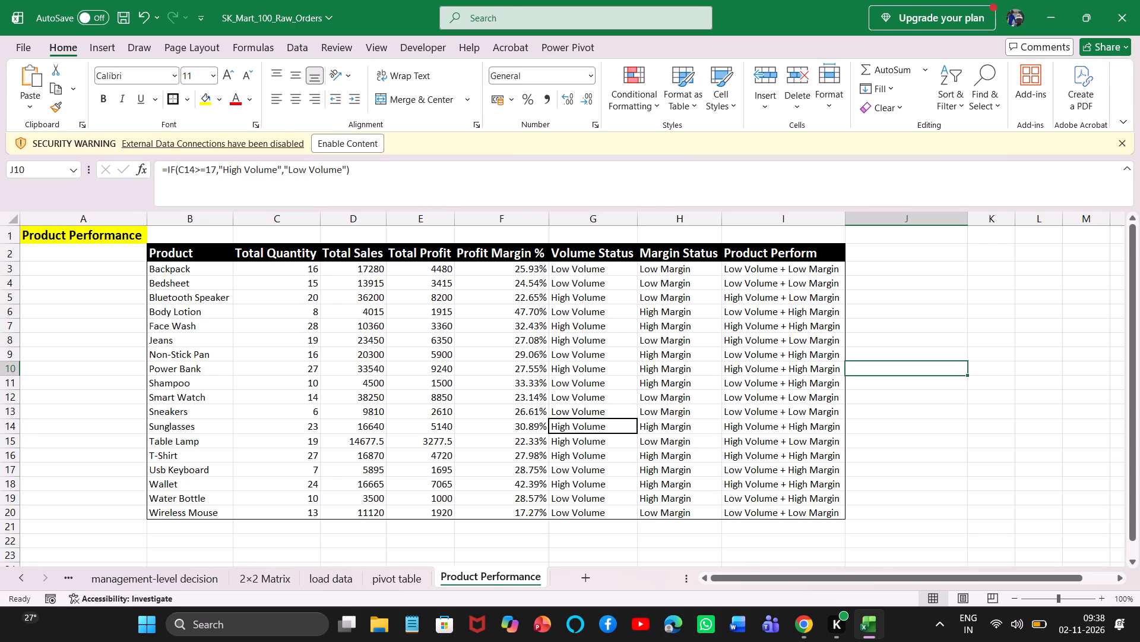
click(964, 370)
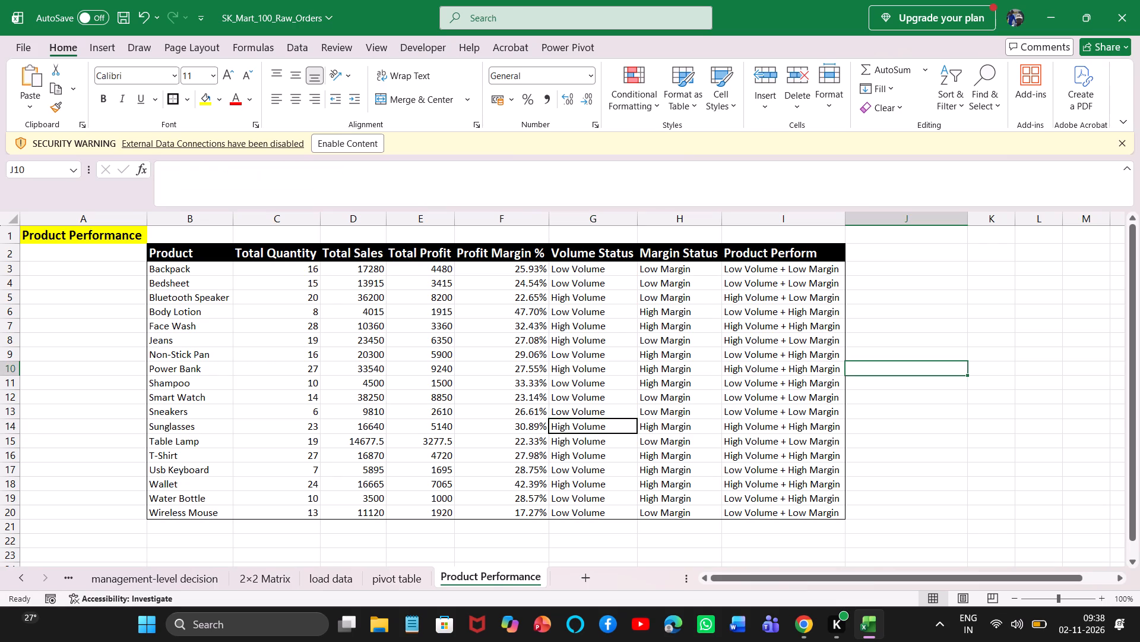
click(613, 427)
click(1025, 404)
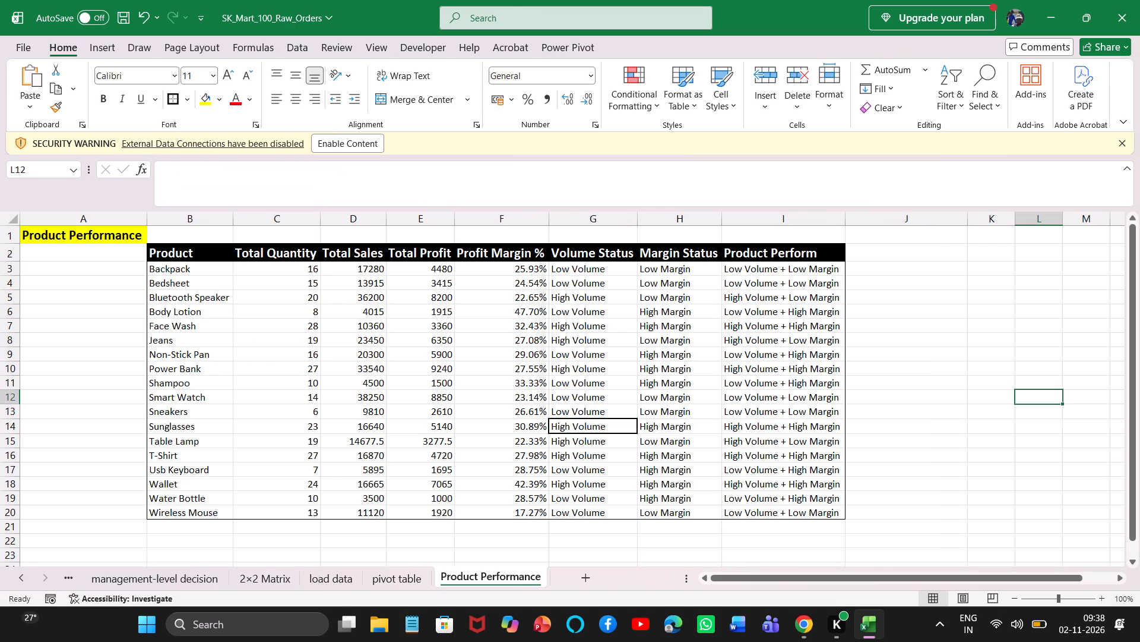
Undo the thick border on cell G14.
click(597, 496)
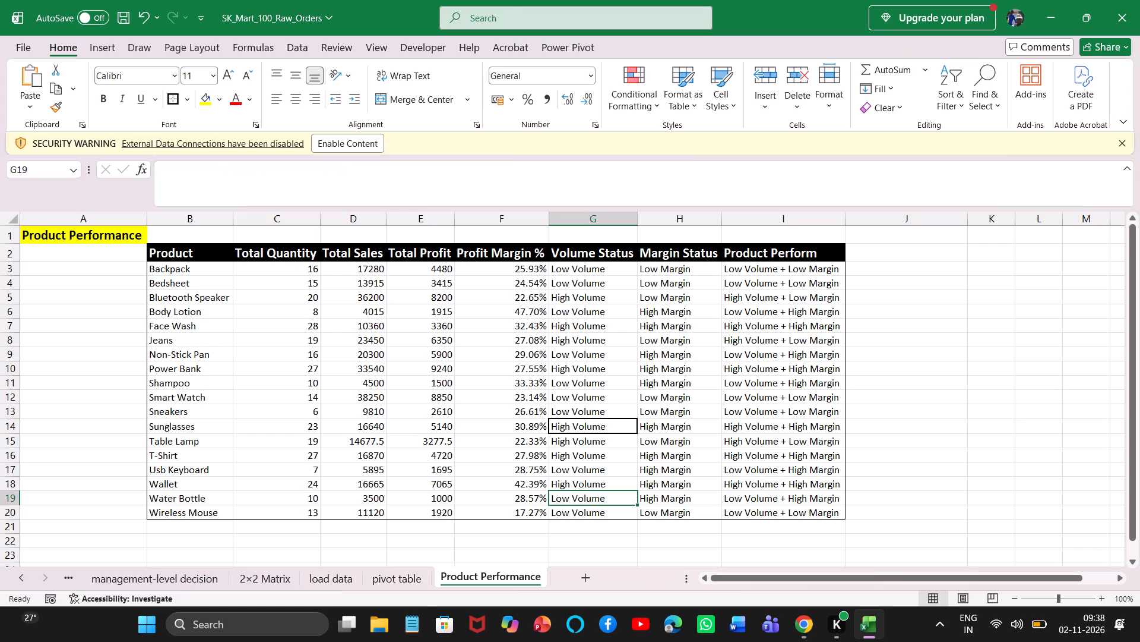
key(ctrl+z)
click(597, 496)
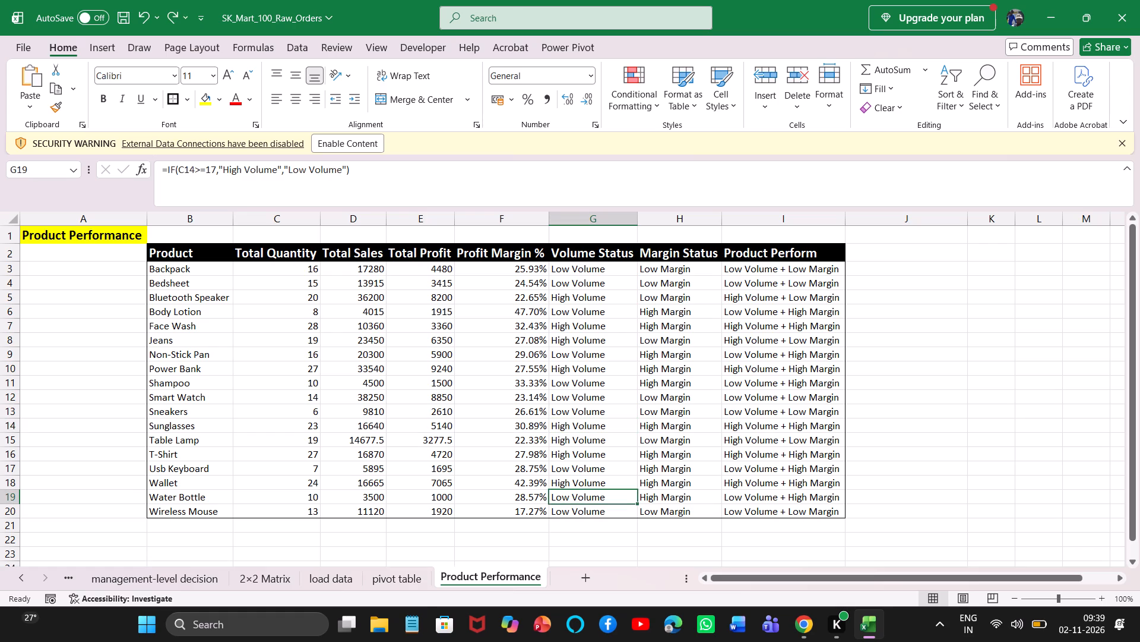
Apply thick outside borders to the whole product table, B2:I20.
click(217, 252)
key(ctrl+shift+Right)
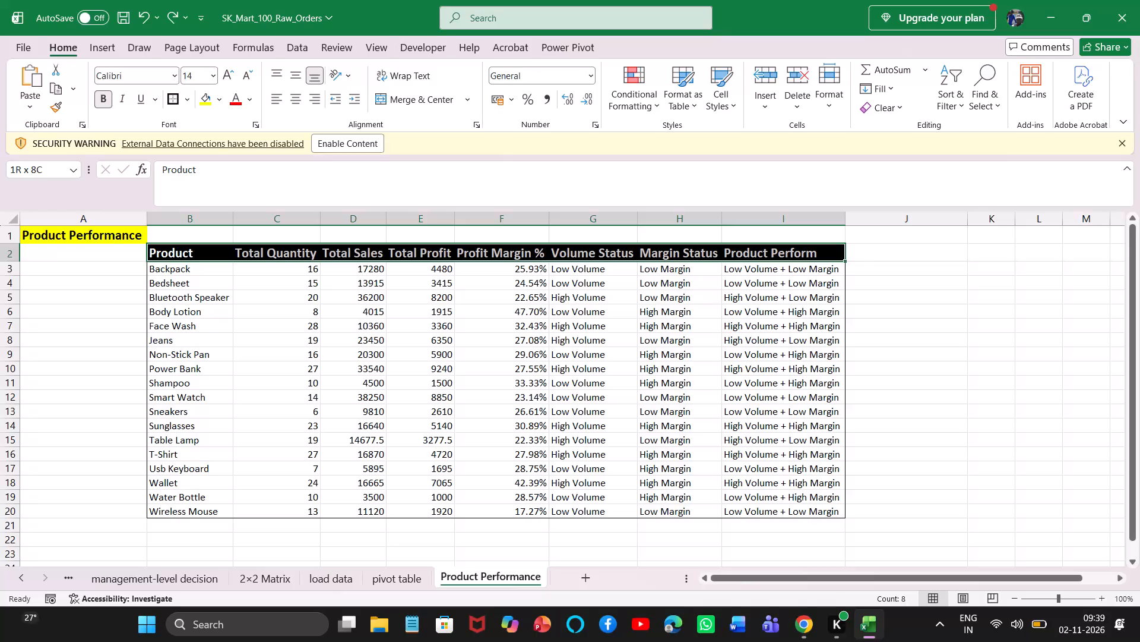
key(ctrl+shift+Down)
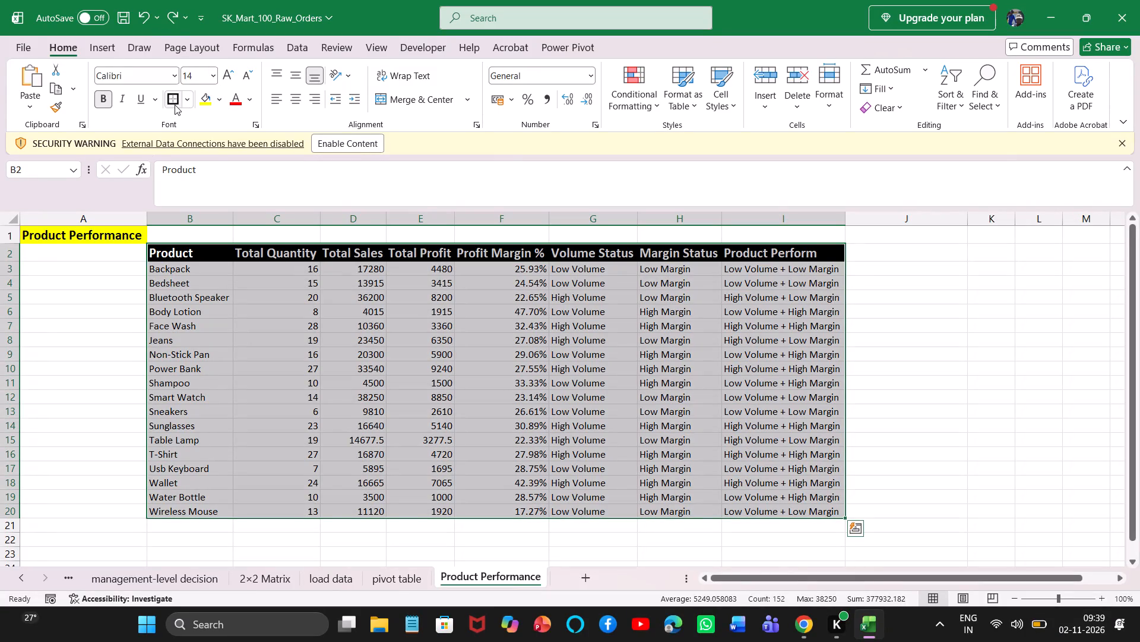
click(175, 105)
click(904, 342)
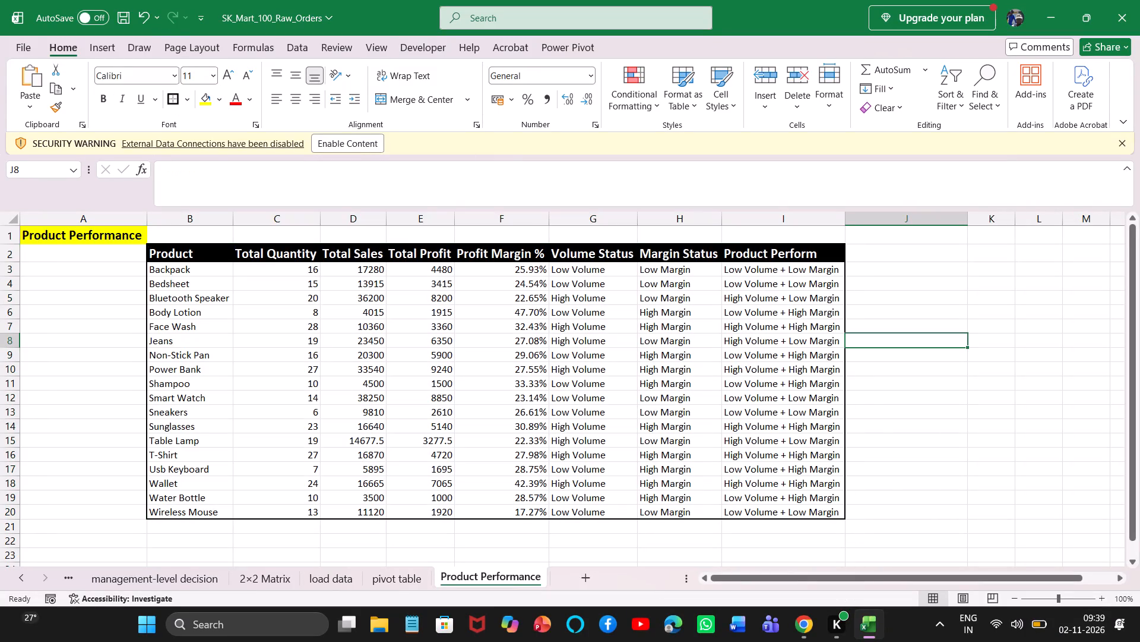
click(917, 405)
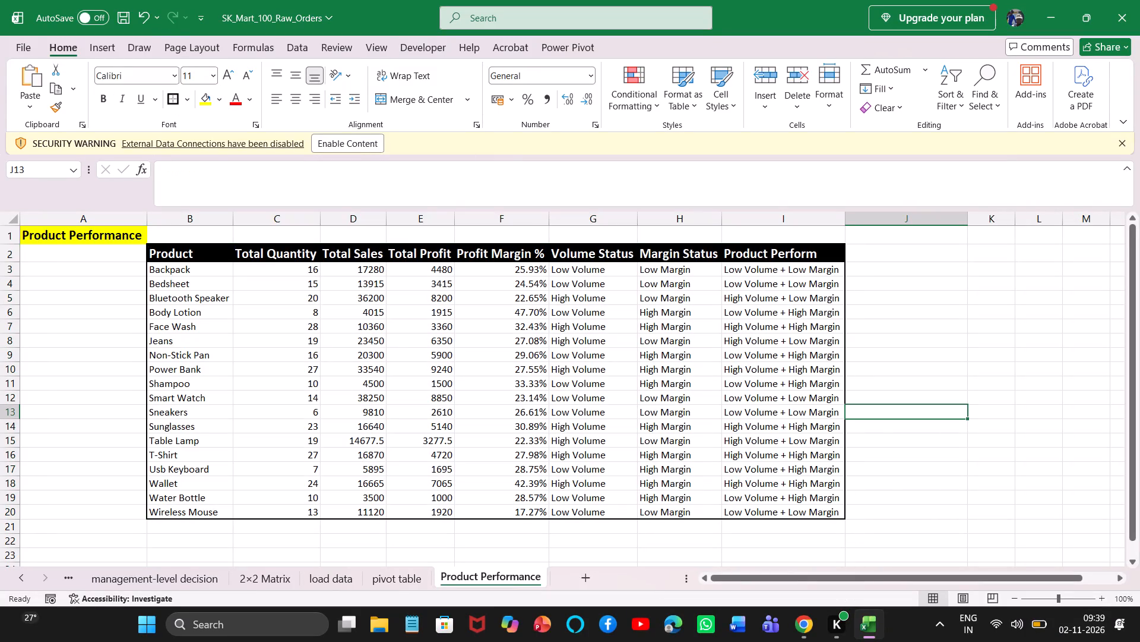
Enter the label "High Volume + High Margin" in B23, below the product table.
triple_click(1134, 566)
triple_click(1134, 566)
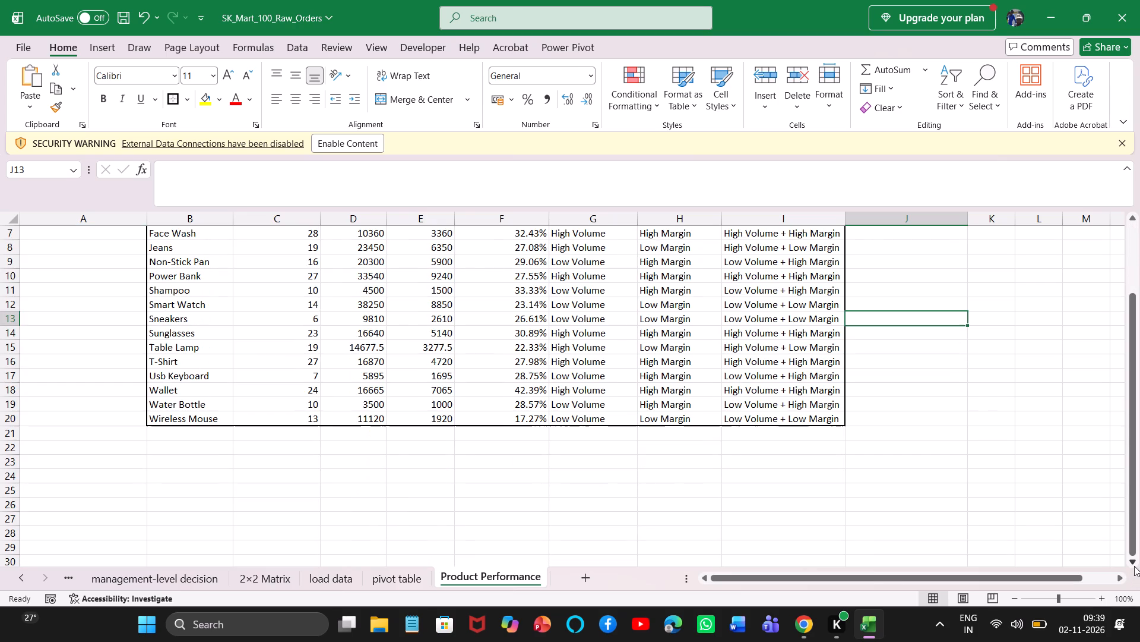
click(753, 331)
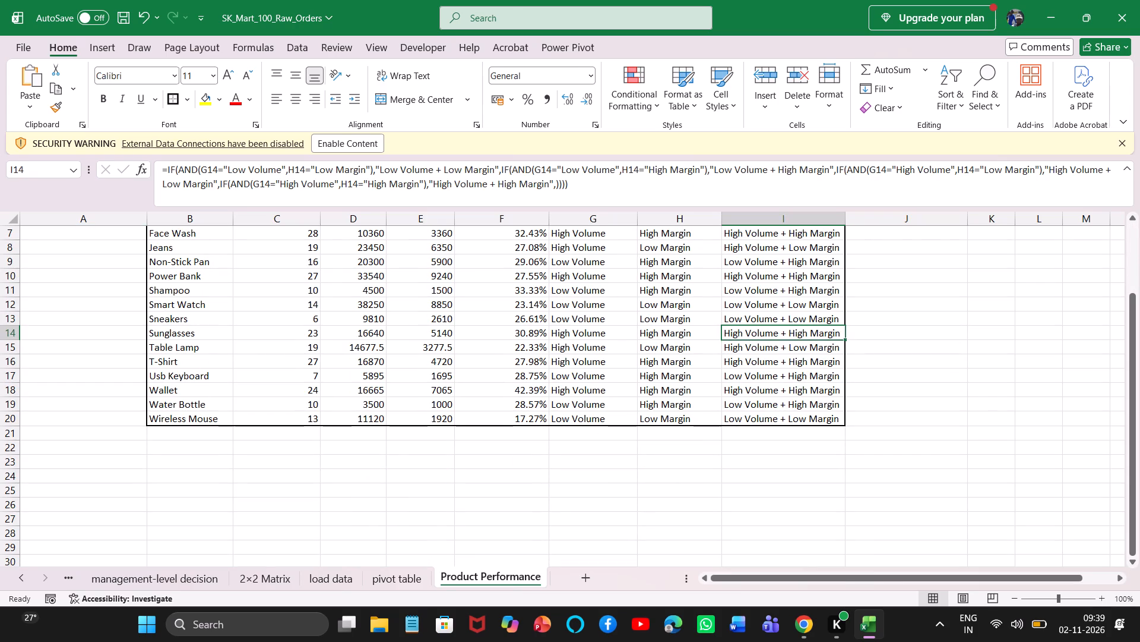
key(ctrl+c)
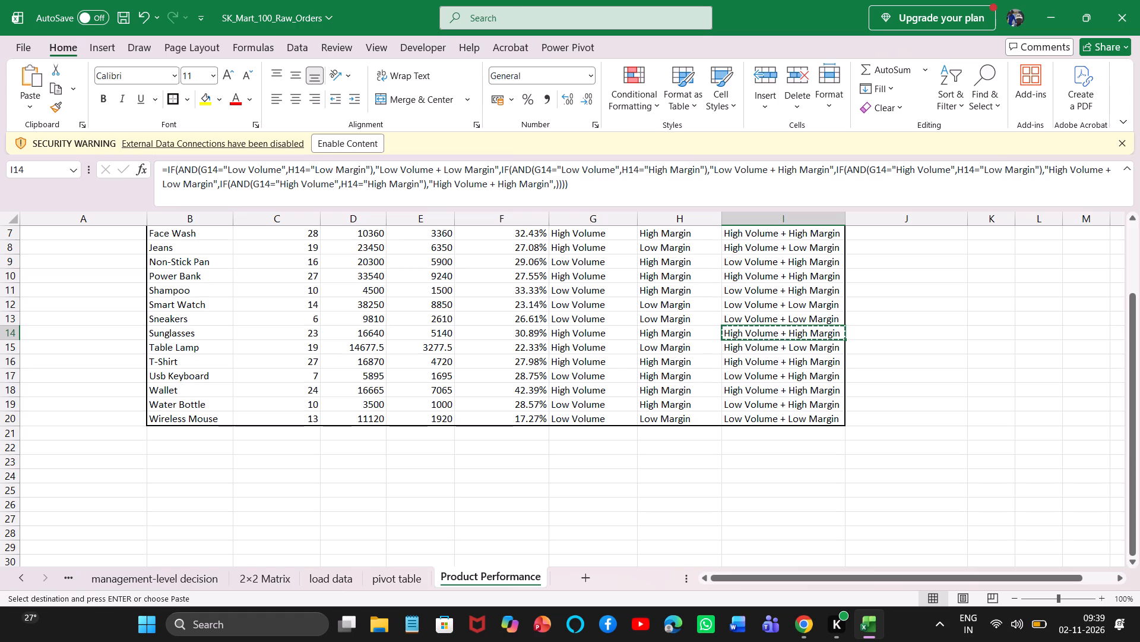
click(187, 460)
key(ctrl+shift+v)
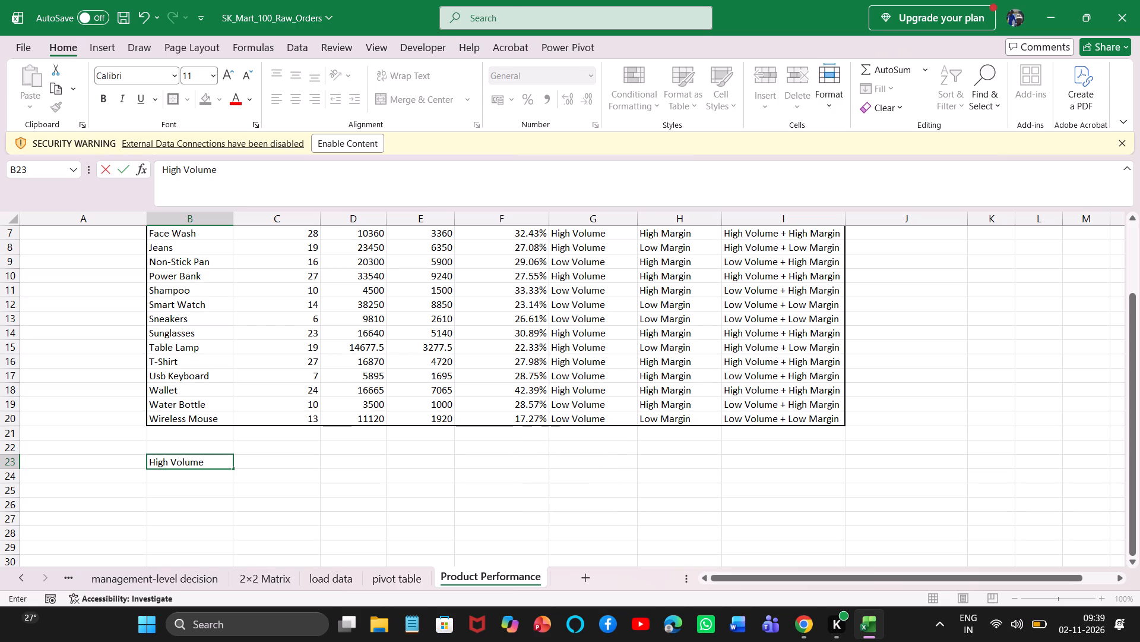
key(space)
text(+)
key(space)
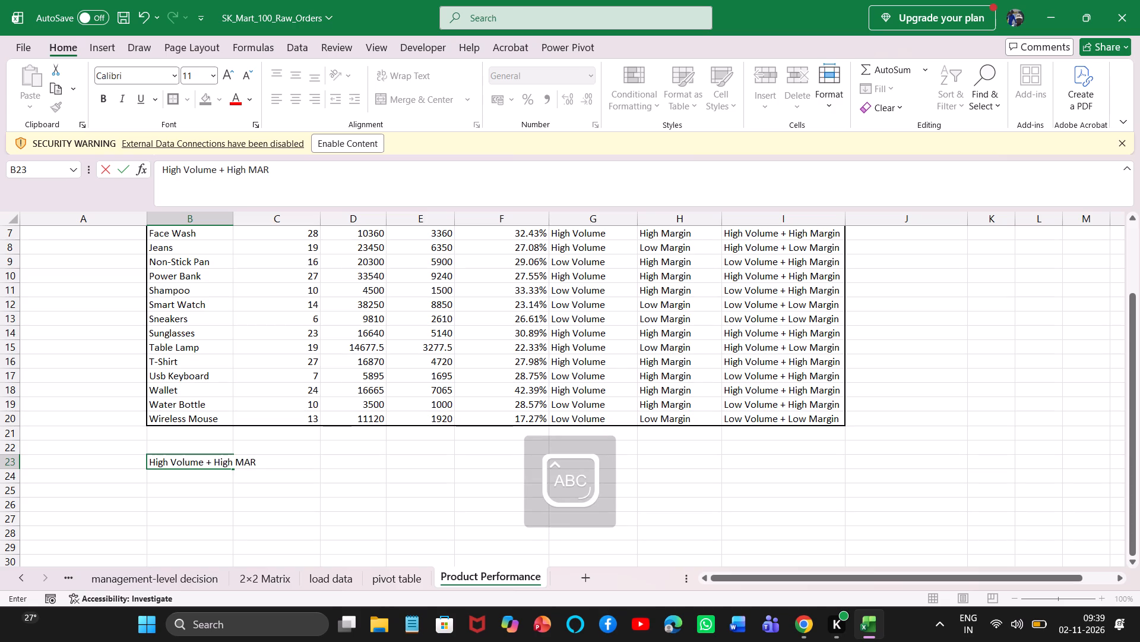
key(BackSpace)
key(BackSpace)
key(BackSpace)
key(BackSpace)
key(BackSpace)
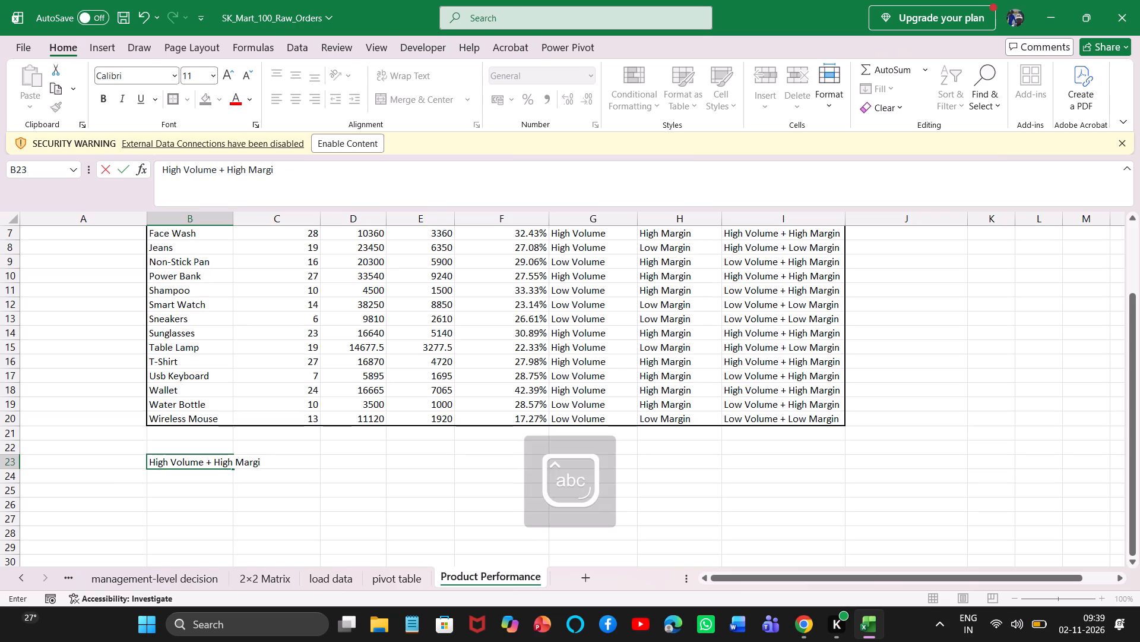
key(Down)
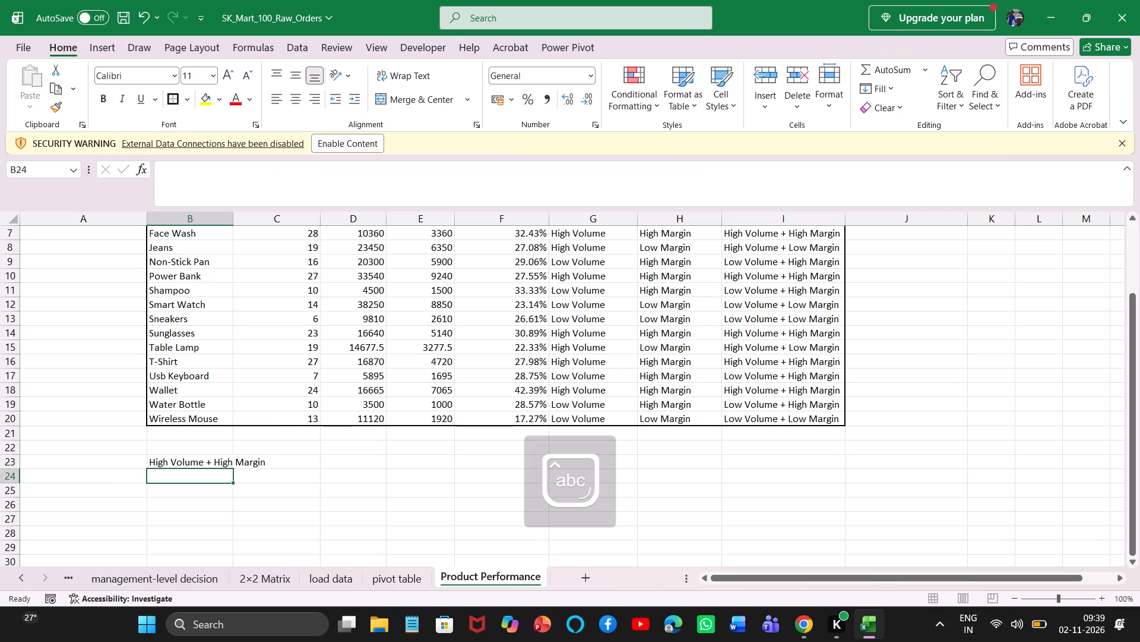
Autofit column B so its width matches the label in B23.
click(308, 490)
click(217, 464)
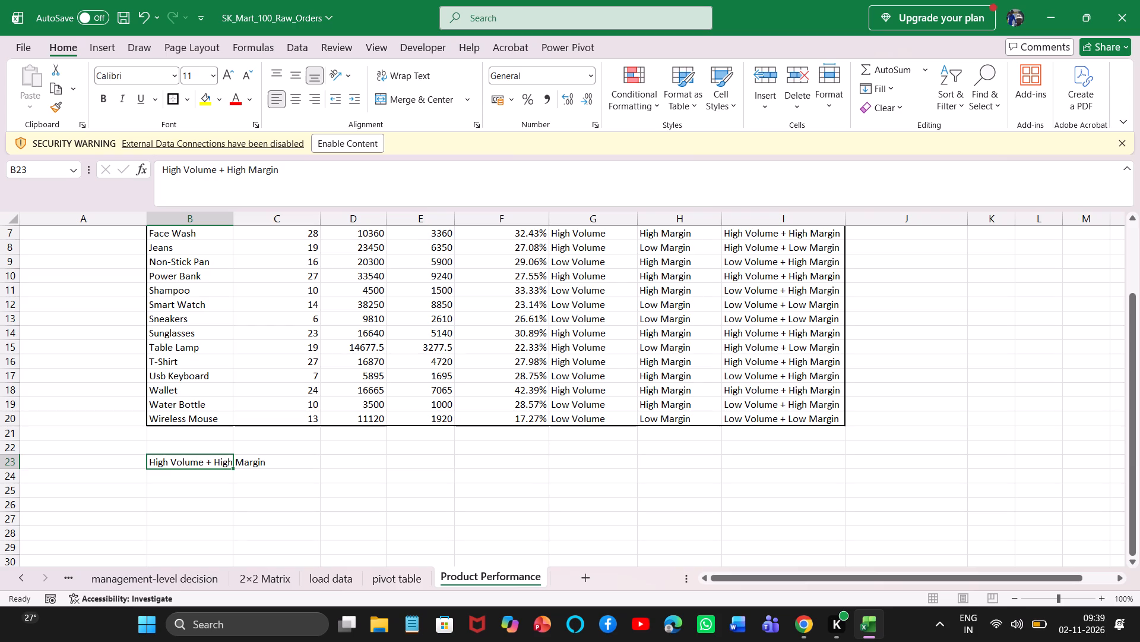
double_click(234, 221)
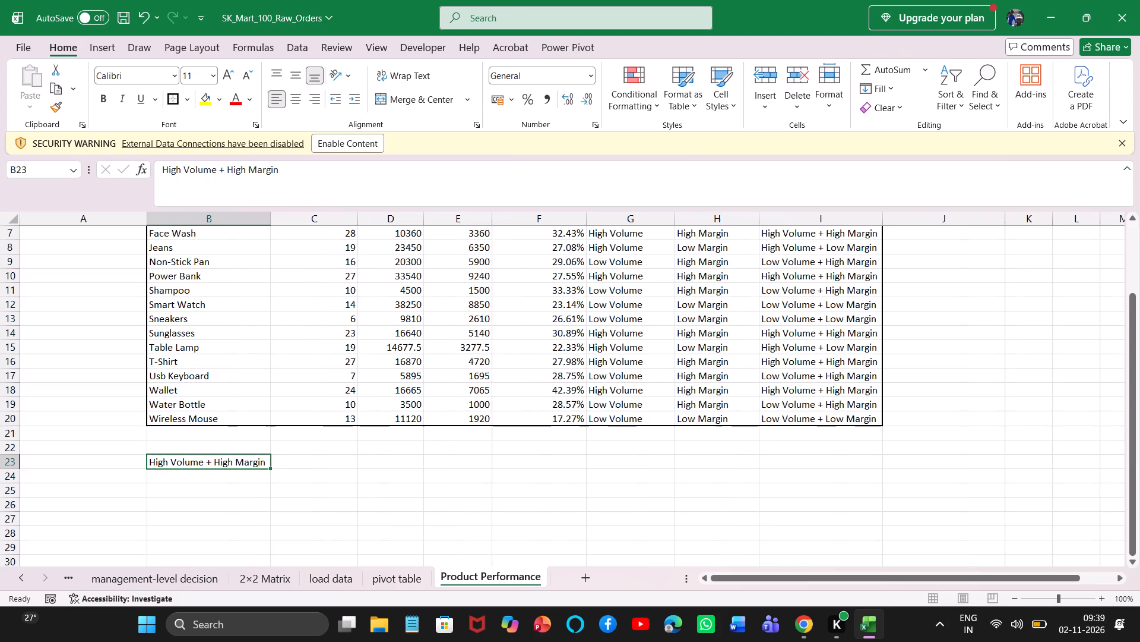
click(236, 477)
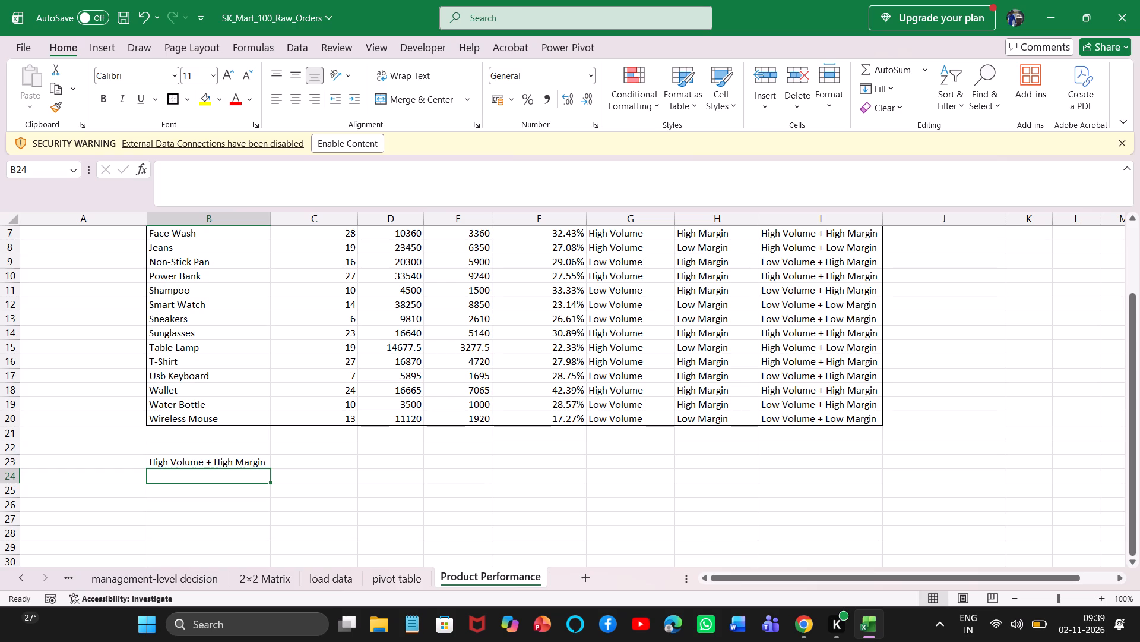
Copy the "High Volume + High Margin" label from B23 into C23.
click(341, 462)
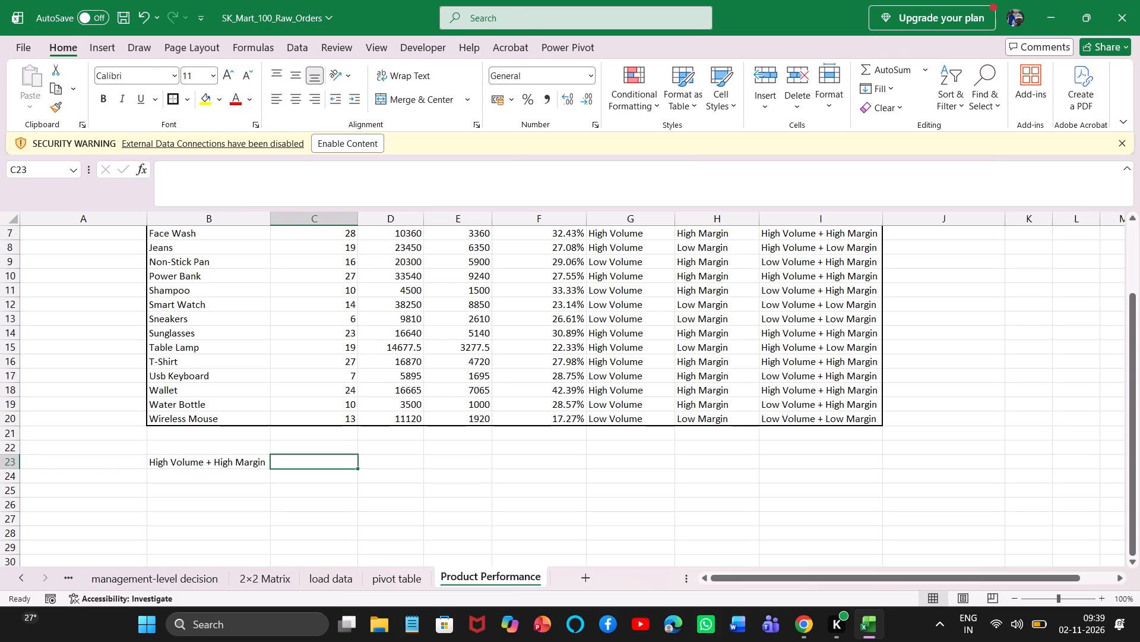
click(239, 465)
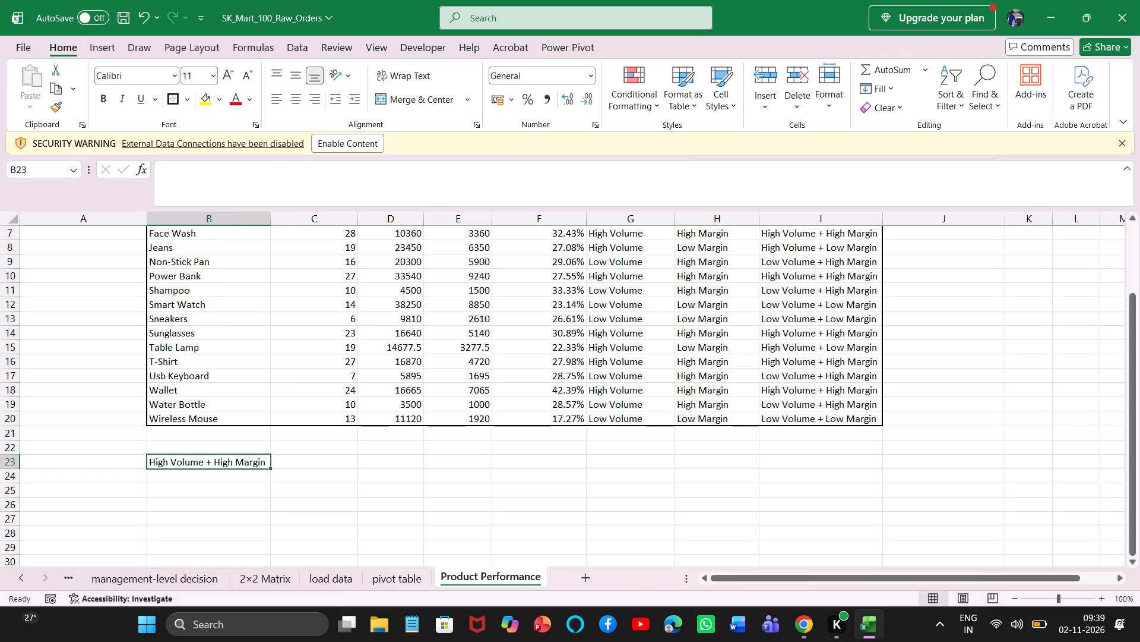
key(ctrl+c)
ctrl+click(239, 465)
click(314, 463)
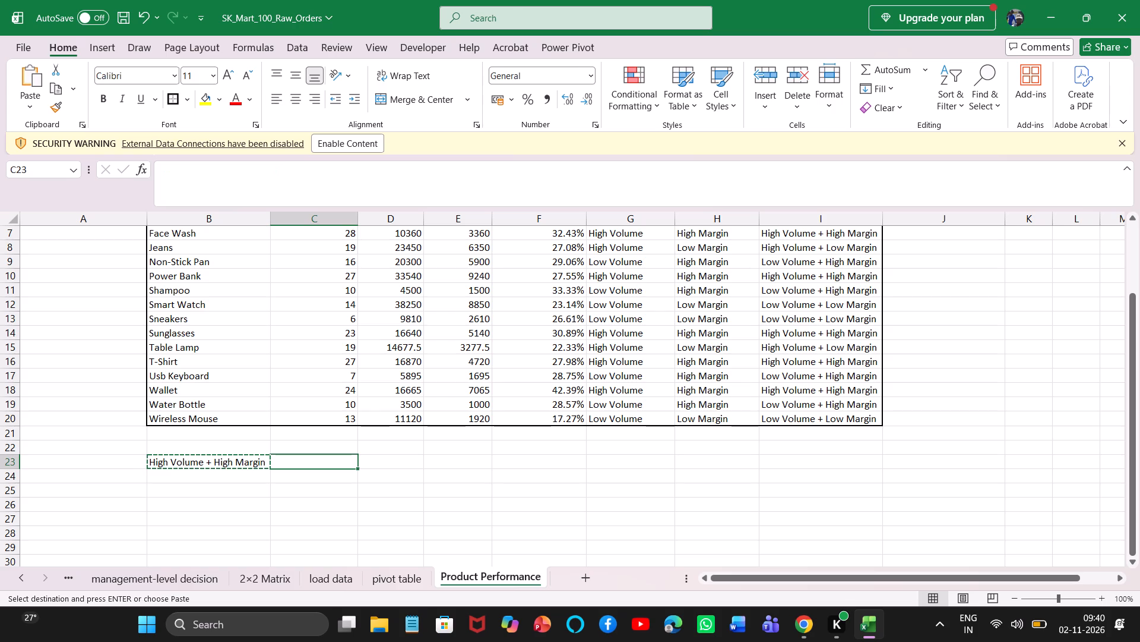
ctrl+click(314, 463)
key(ctrl+v)
click(226, 463)
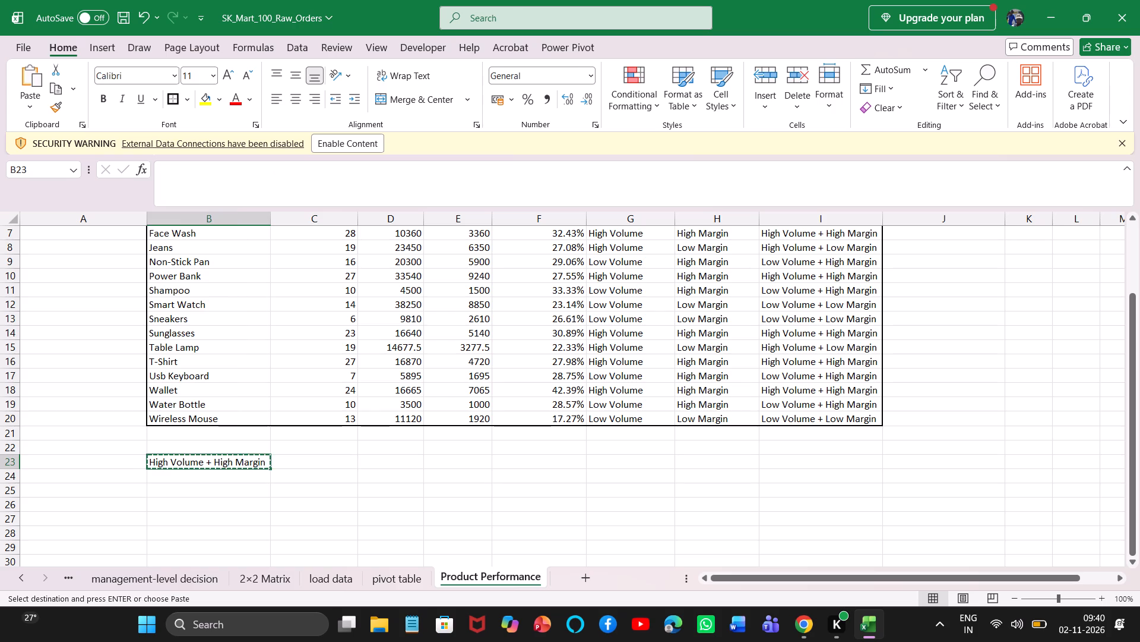
key(ctrl+c)
ctrl+click(226, 463)
click(316, 468)
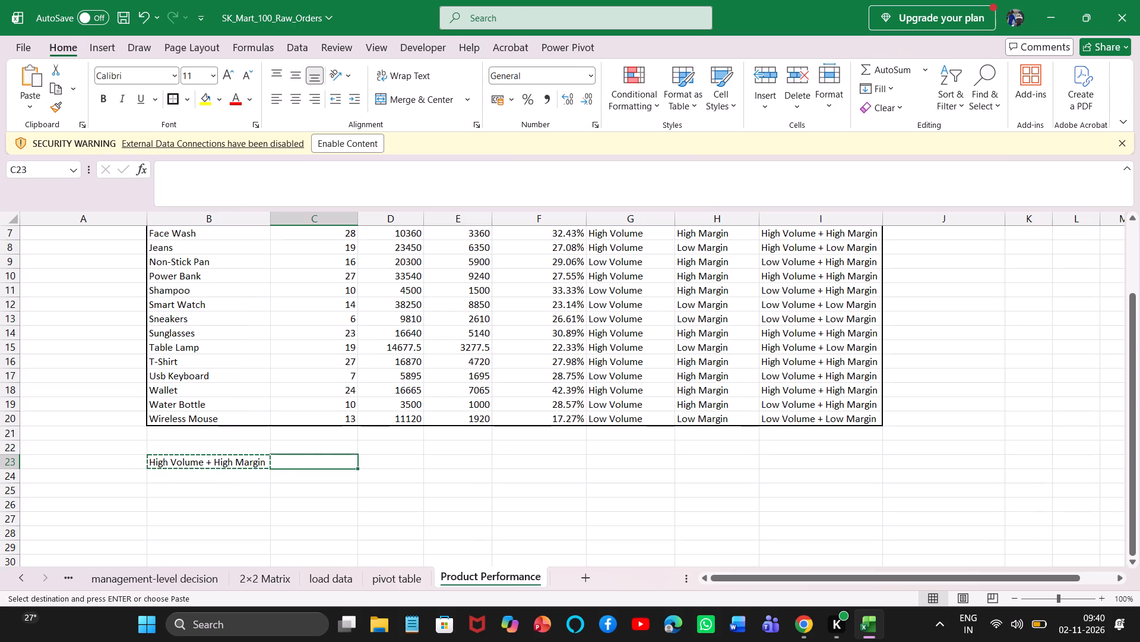
key(ctrl+v)
click(343, 461)
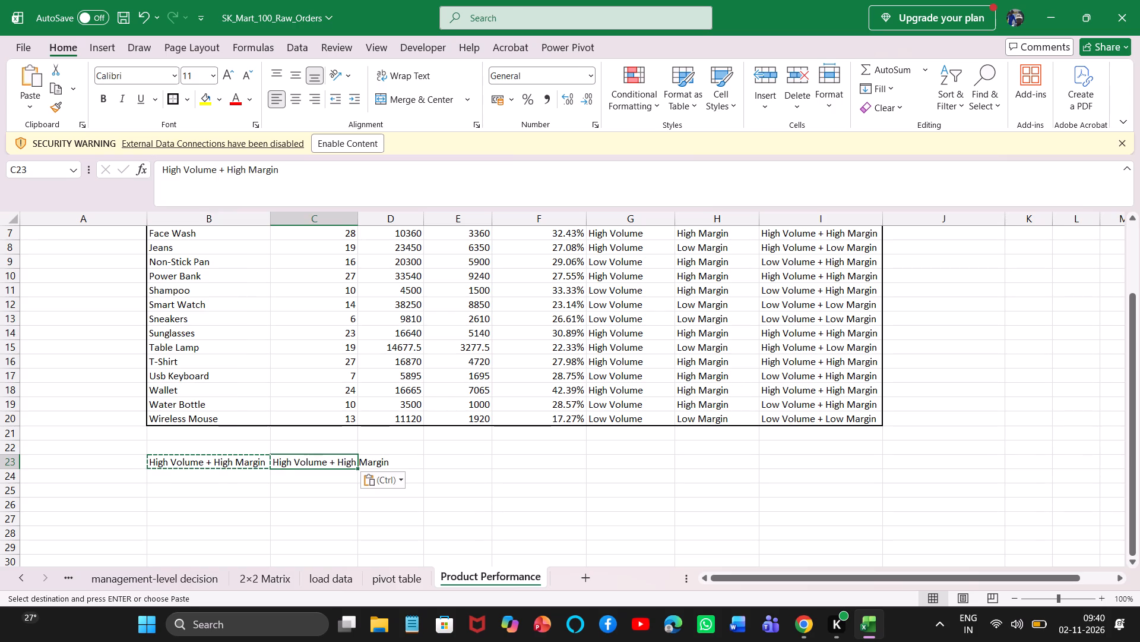
Change the label in C23 to "High Volume + Low Margin".
click(245, 170)
key(BackSpace)
key(BackSpace)
key(BackSpace)
key(BackSpace)
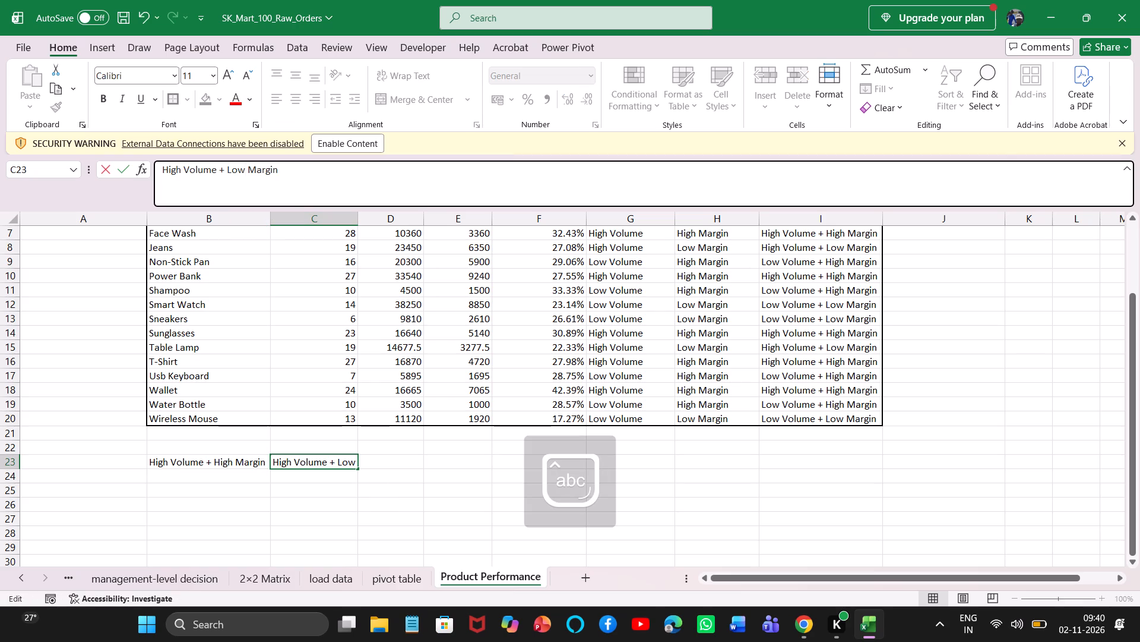
click(403, 465)
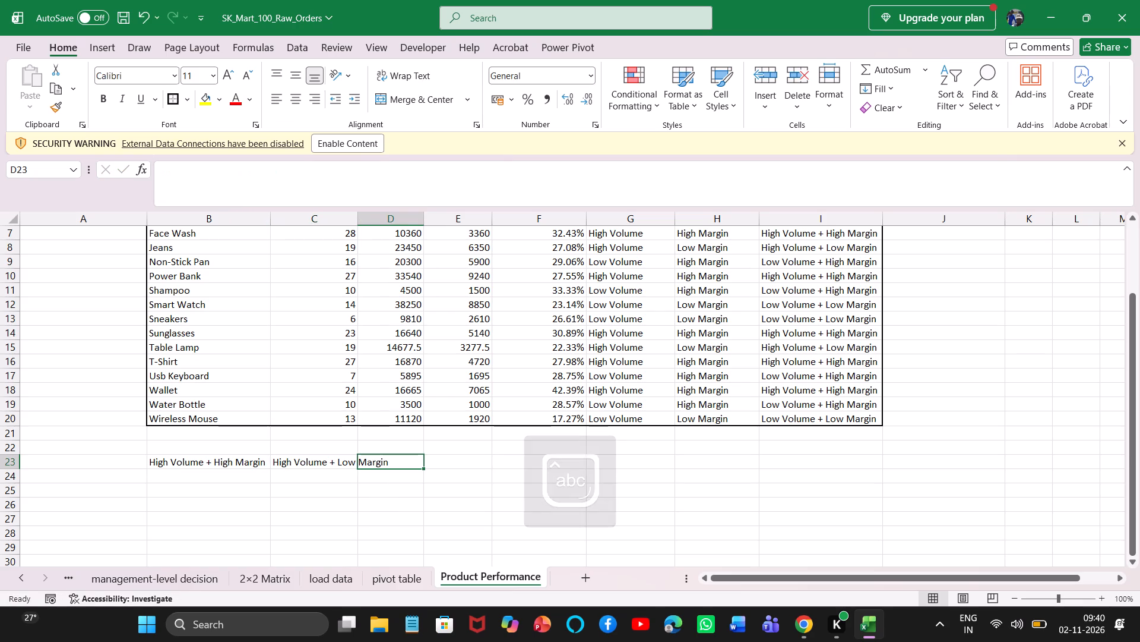
Copy the "High Volume + Low Margin" label from C23 into D23.
key(ctrl+v)
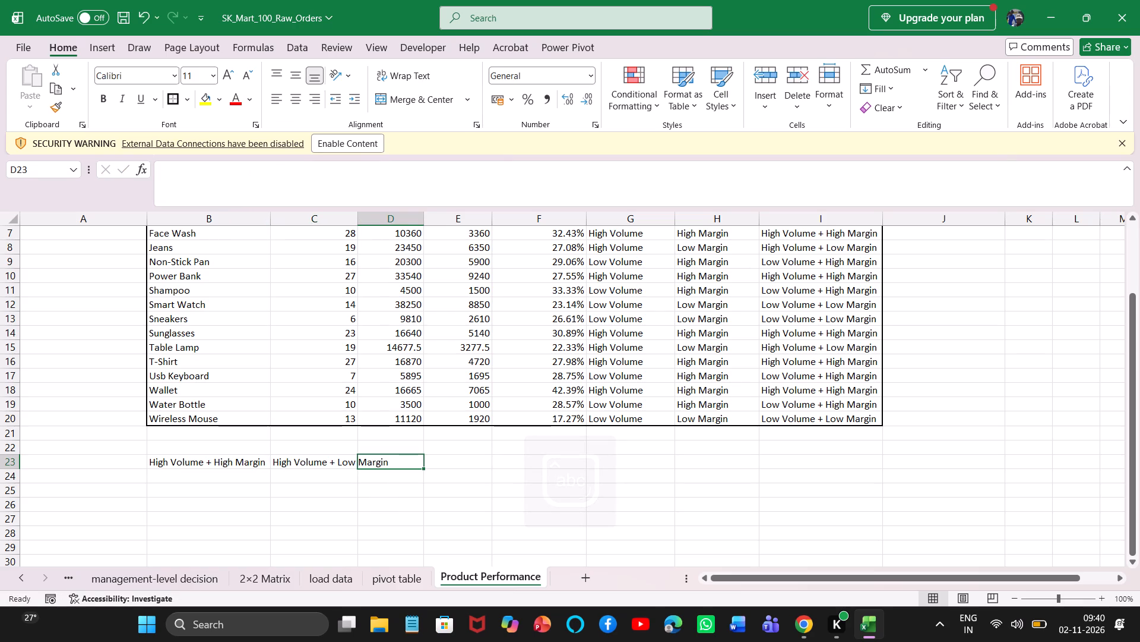
click(330, 461)
key(ctrl+c)
click(390, 465)
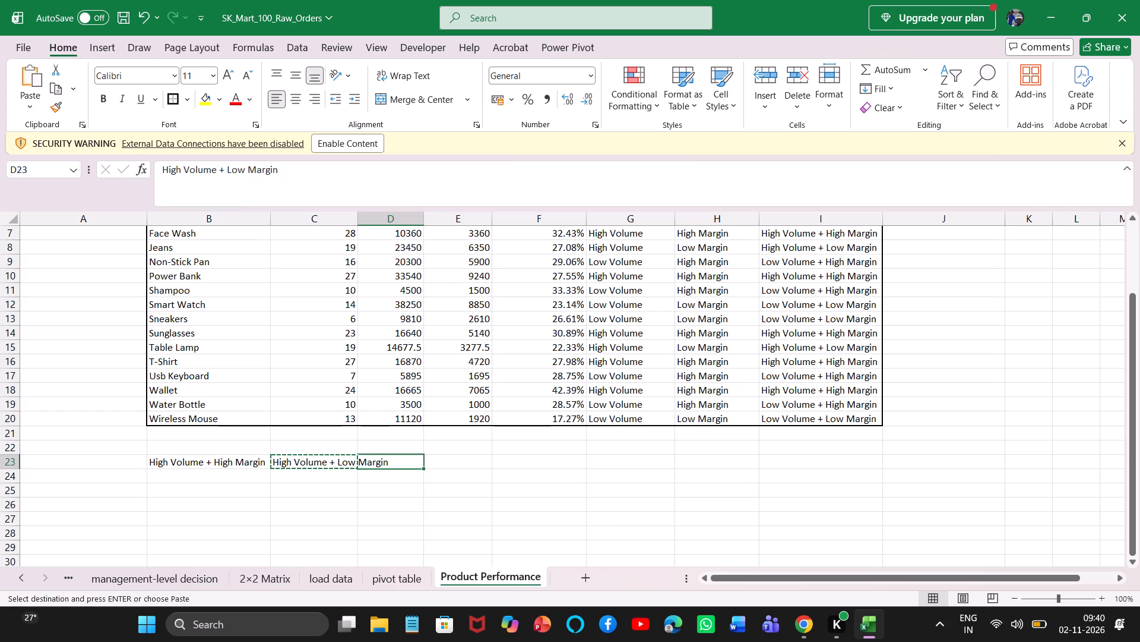
key(ctrl+v)
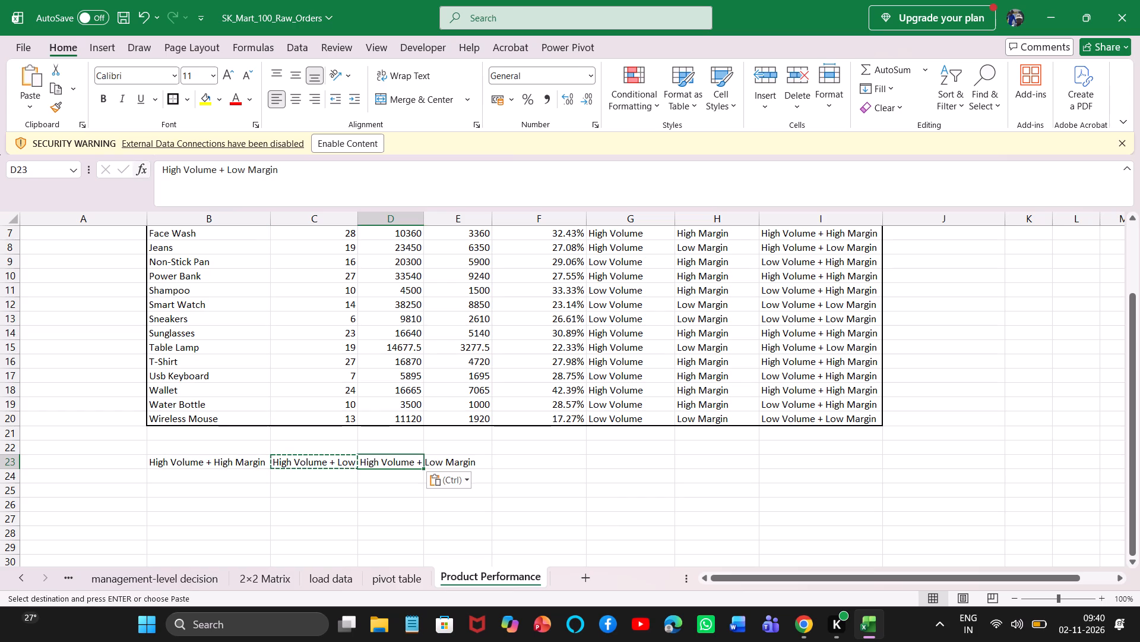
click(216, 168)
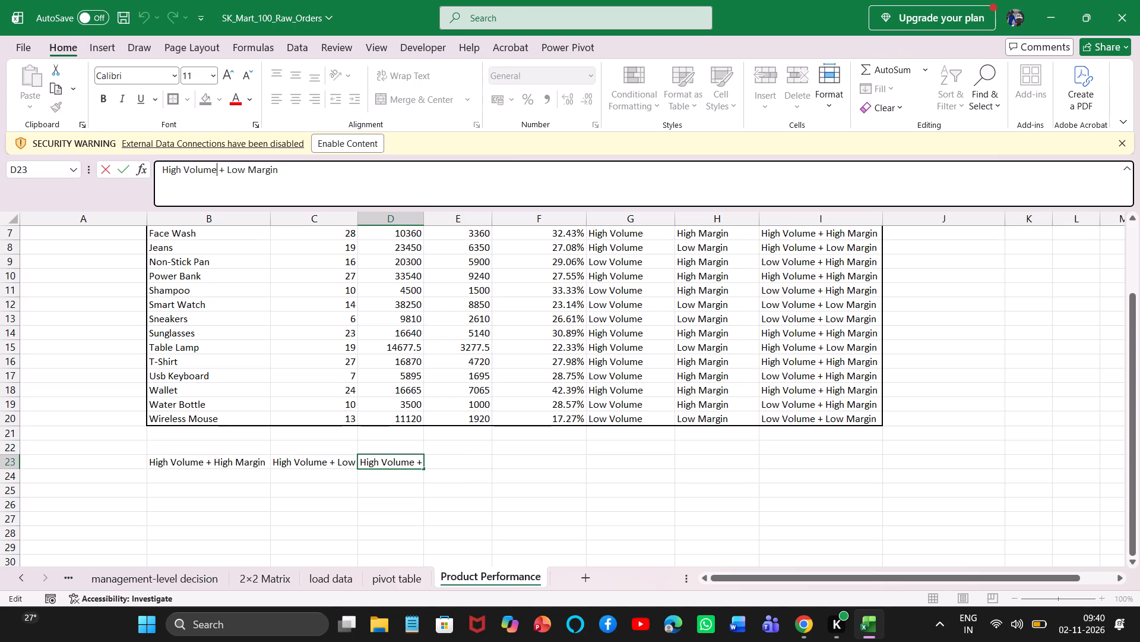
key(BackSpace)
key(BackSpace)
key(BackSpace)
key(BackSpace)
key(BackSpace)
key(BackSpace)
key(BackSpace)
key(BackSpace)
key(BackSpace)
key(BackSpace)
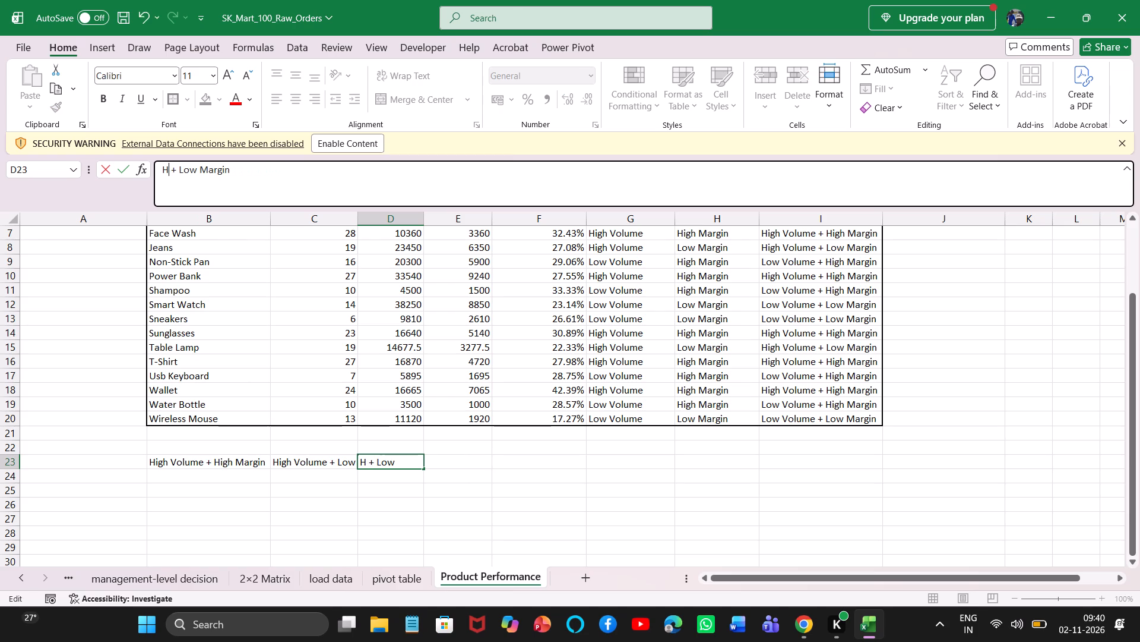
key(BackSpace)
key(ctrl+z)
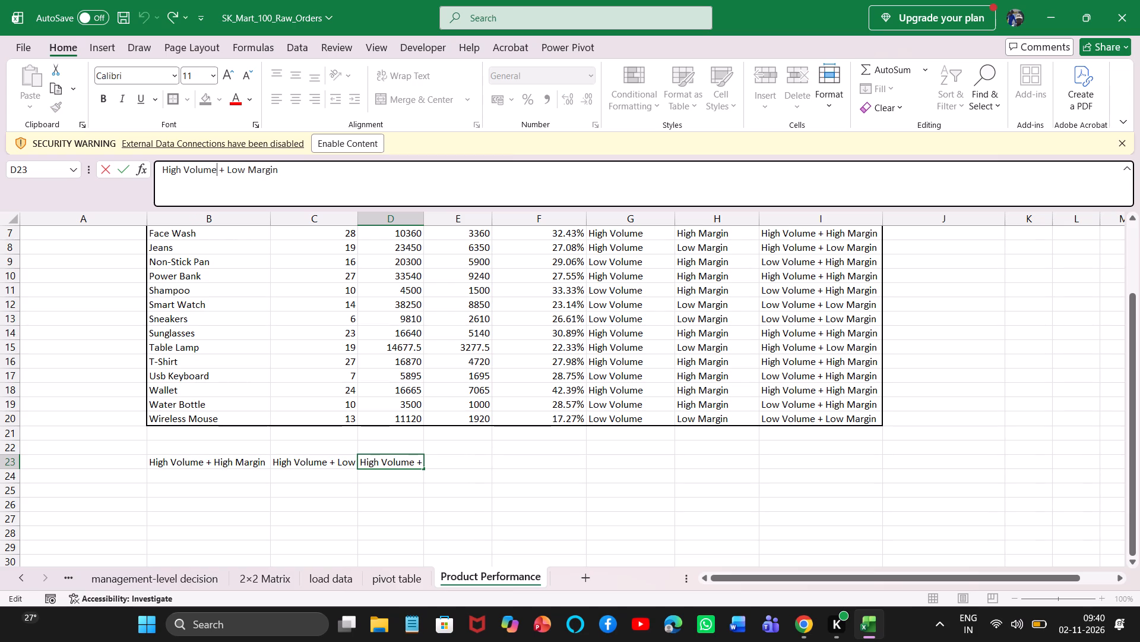
Change the label in D23 to "Low Volume + Low Margin".
click(180, 170)
key(BackSpace)
key(BackSpace)
key(BackSpace)
key(BackSpace)
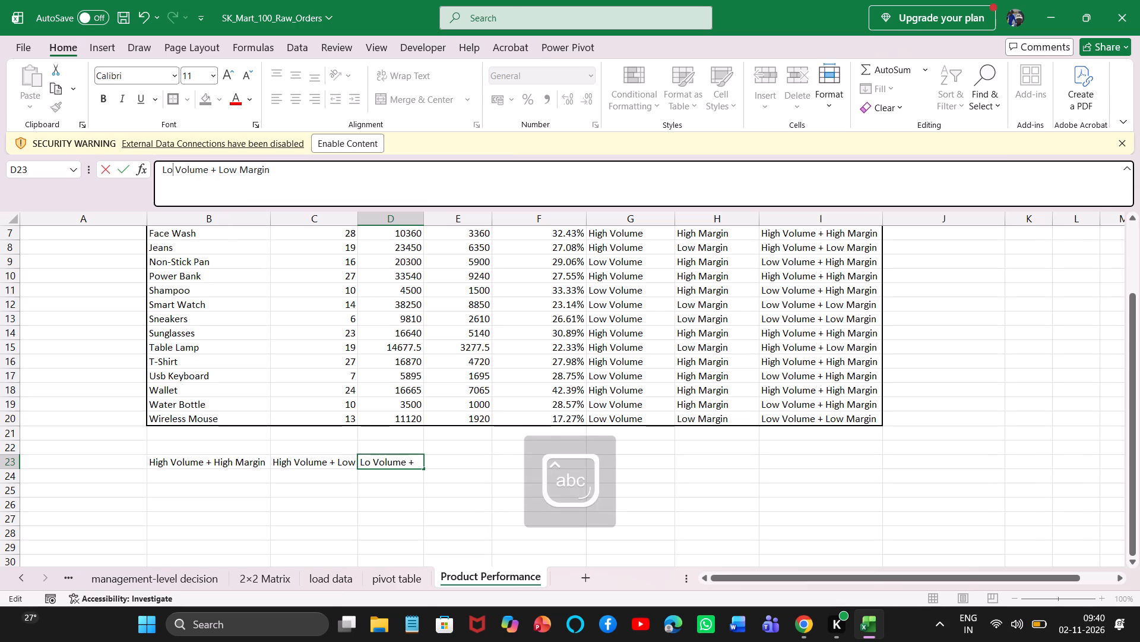
click(287, 173)
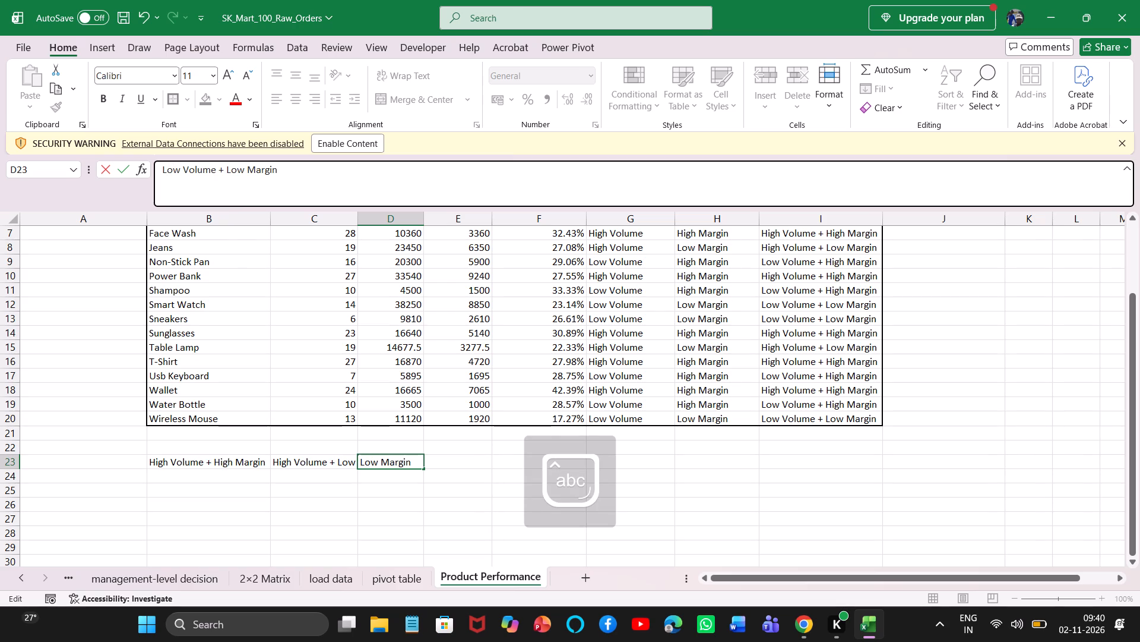
key(Return)
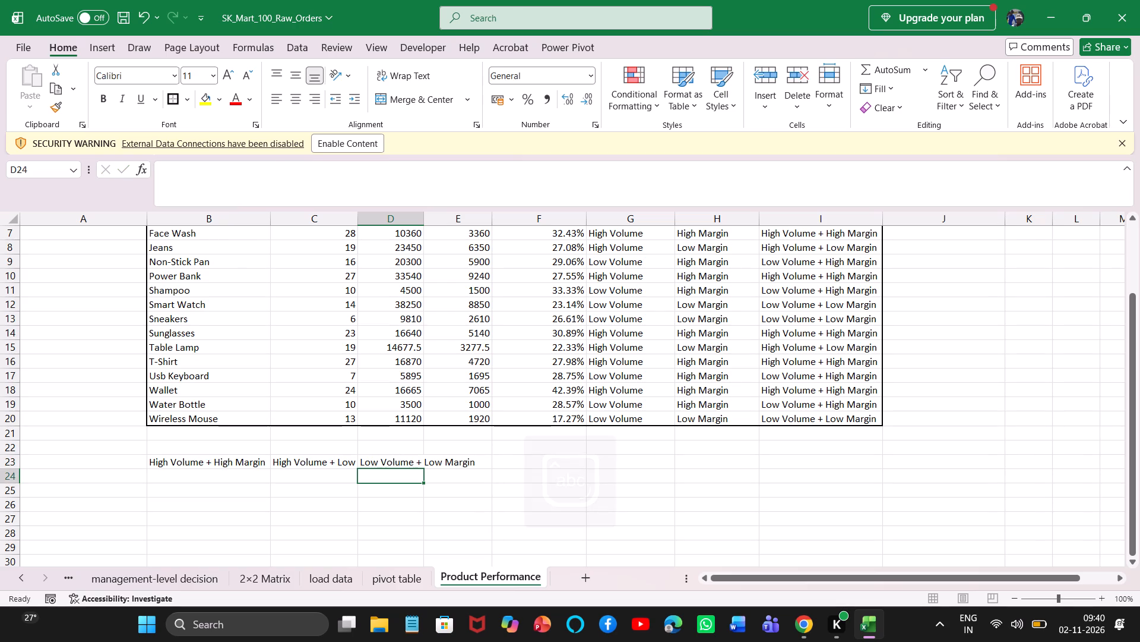
Copy the "Low Volume + Low Margin" label from D23 into E23.
click(414, 460)
key(ctrl+x)
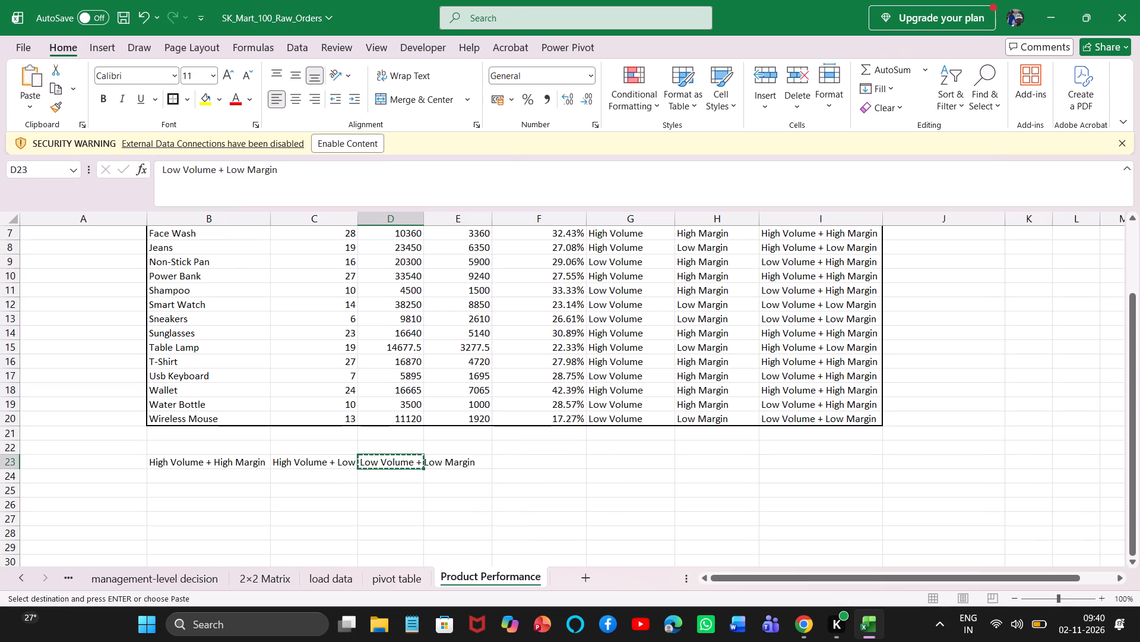
key(ctrl+c)
click(467, 467)
key(ctrl+v)
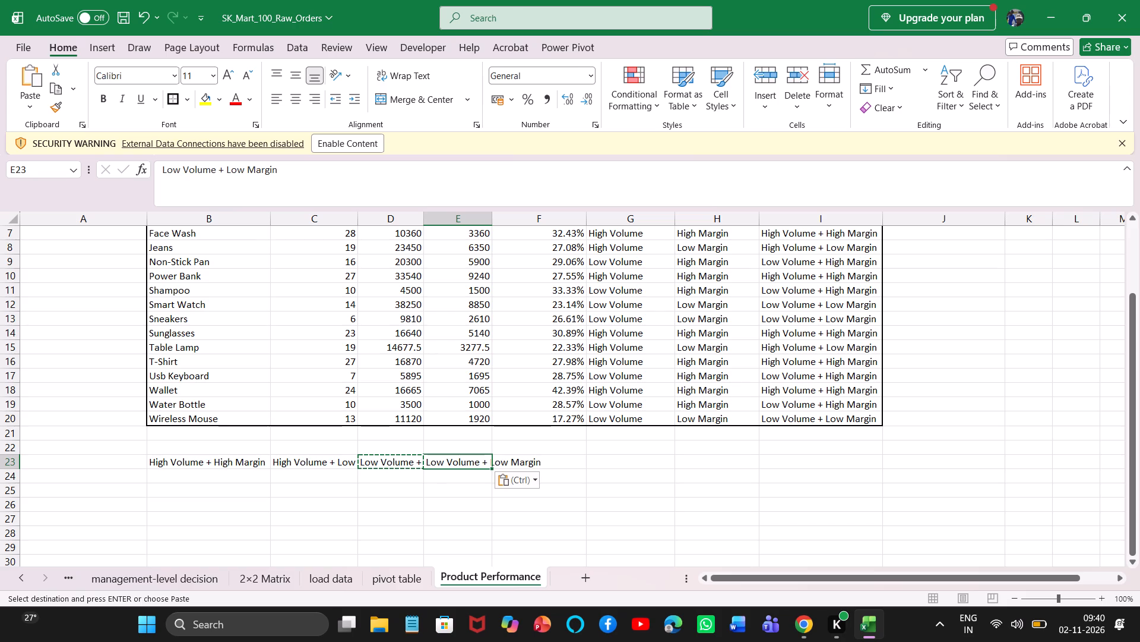
Change the label in E23 to "Low Volume + High Margin".
click(242, 170)
key(BackSpace)
key(BackSpace)
key(BackSpace)
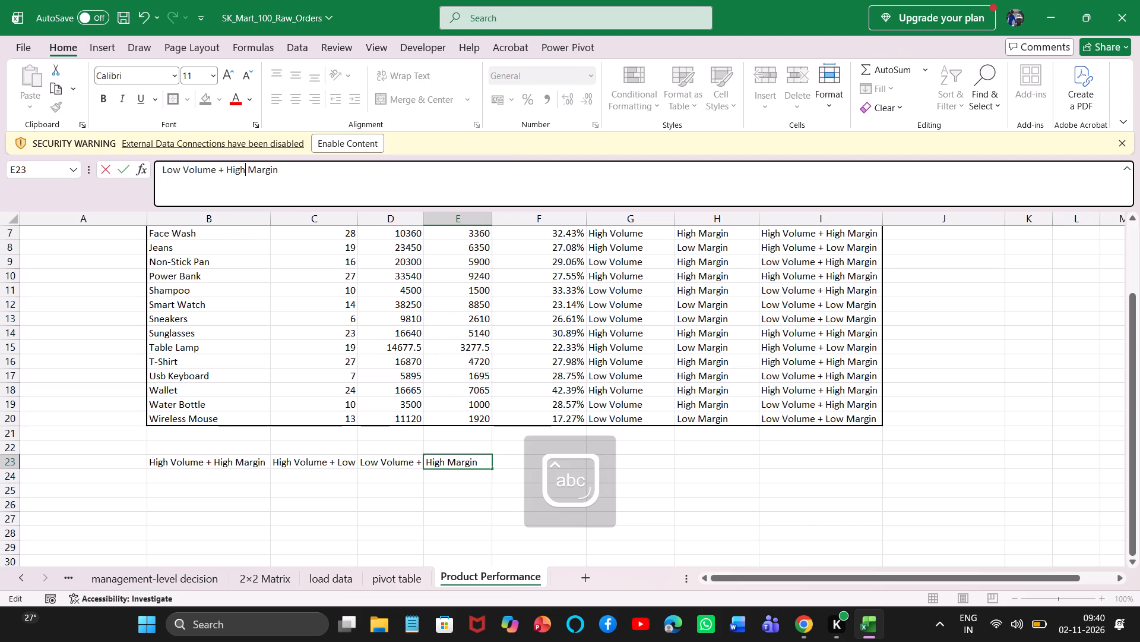
click(430, 520)
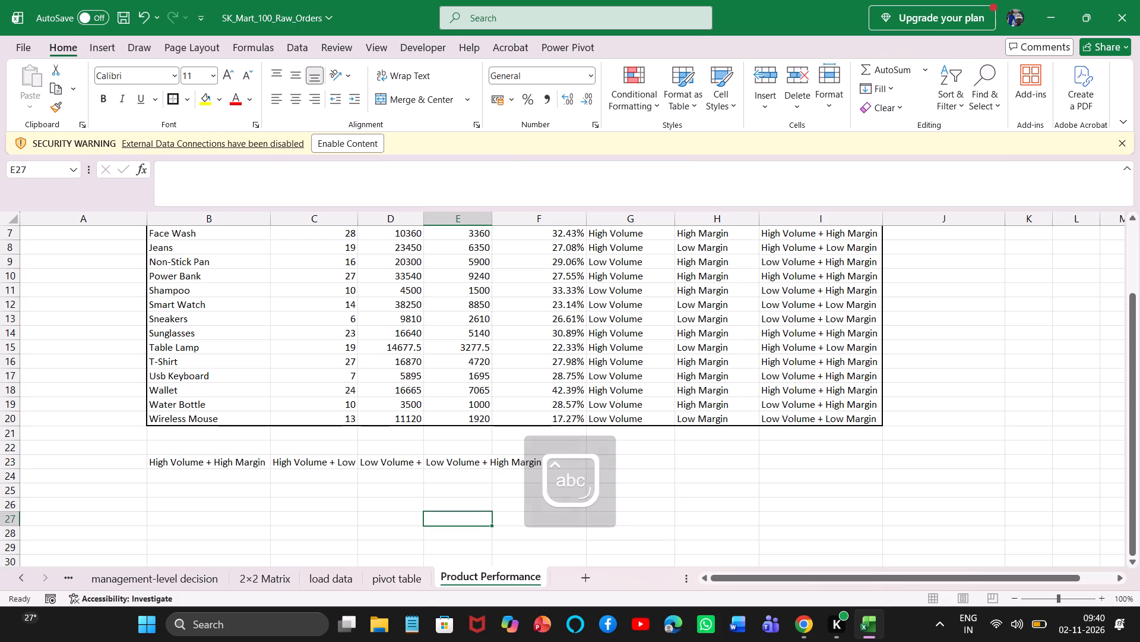
Autofit columns C, D and E so their widths match the category labels in row 23.
click(309, 460)
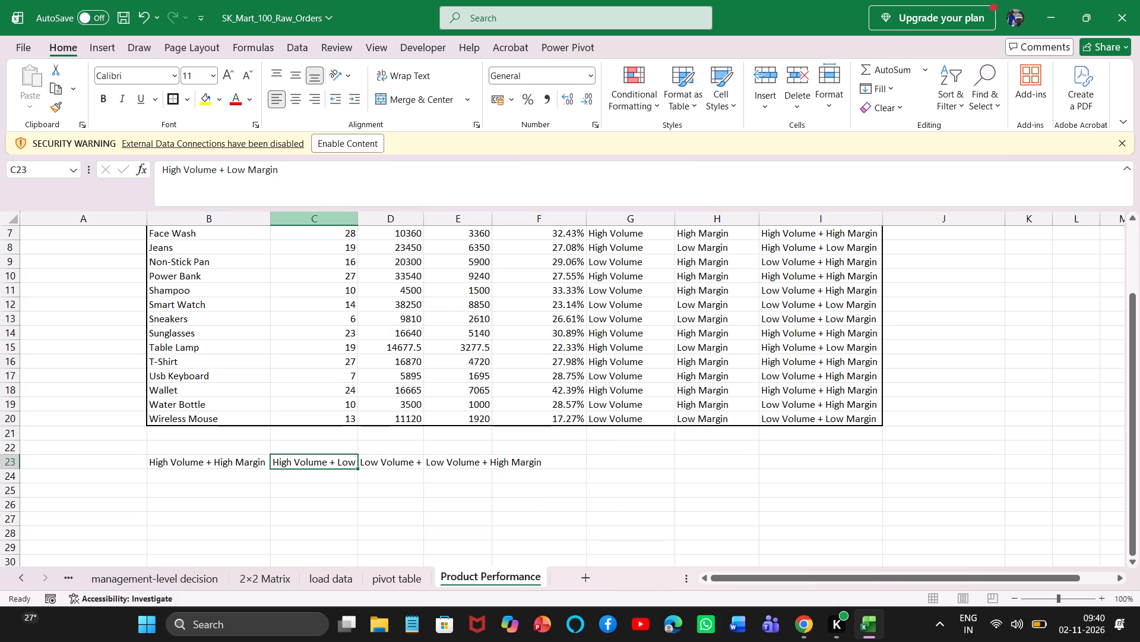
double_click(357, 216)
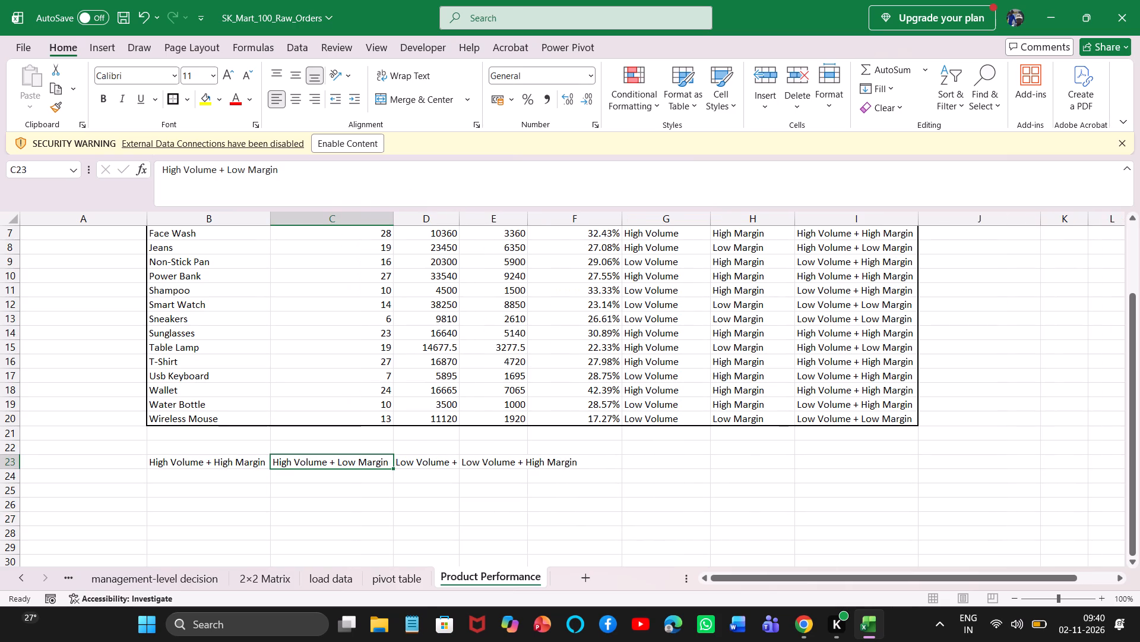
click(444, 468)
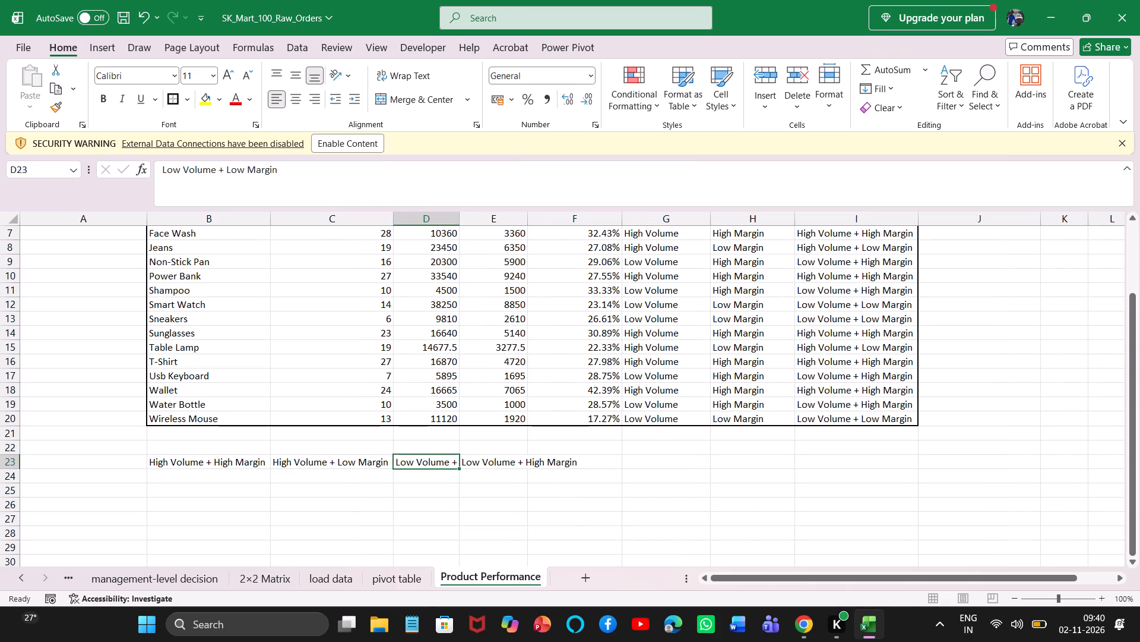
double_click(460, 221)
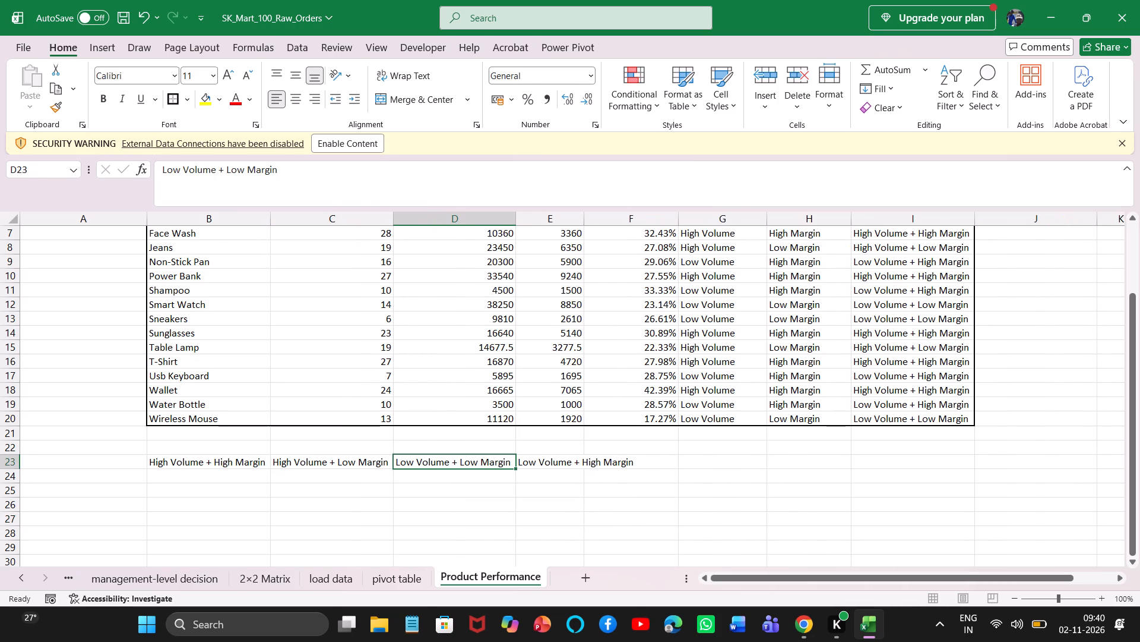
click(565, 458)
double_click(585, 221)
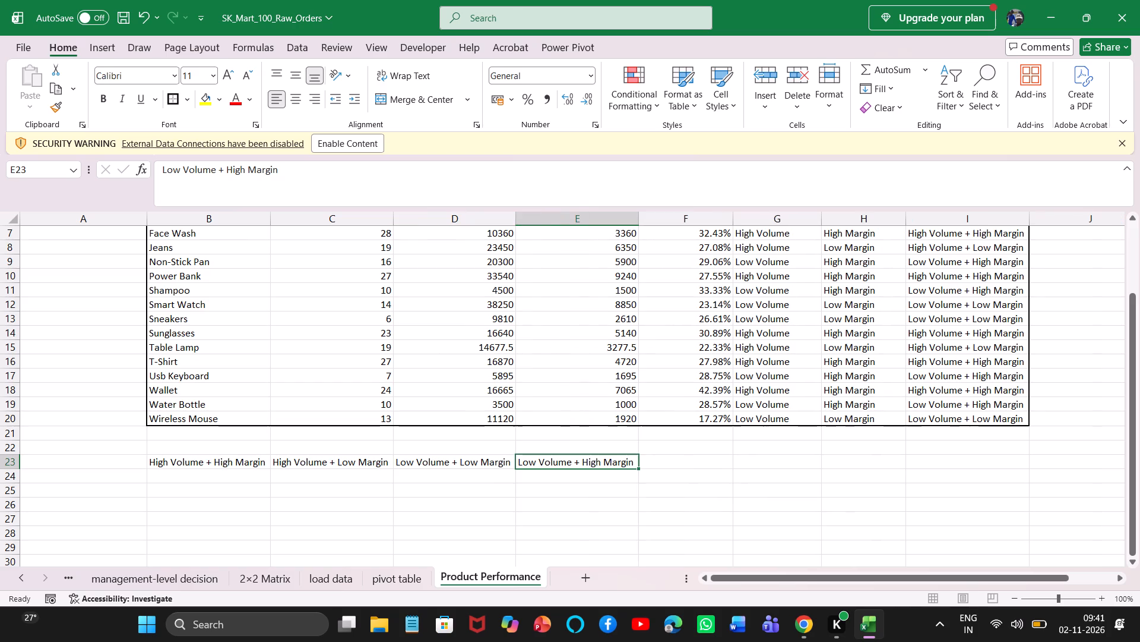
Fill the "High Volume + High Margin" heading in B23 with standard green and the "High Volume + Low Margin" heading in C23 with light green.
click(197, 462)
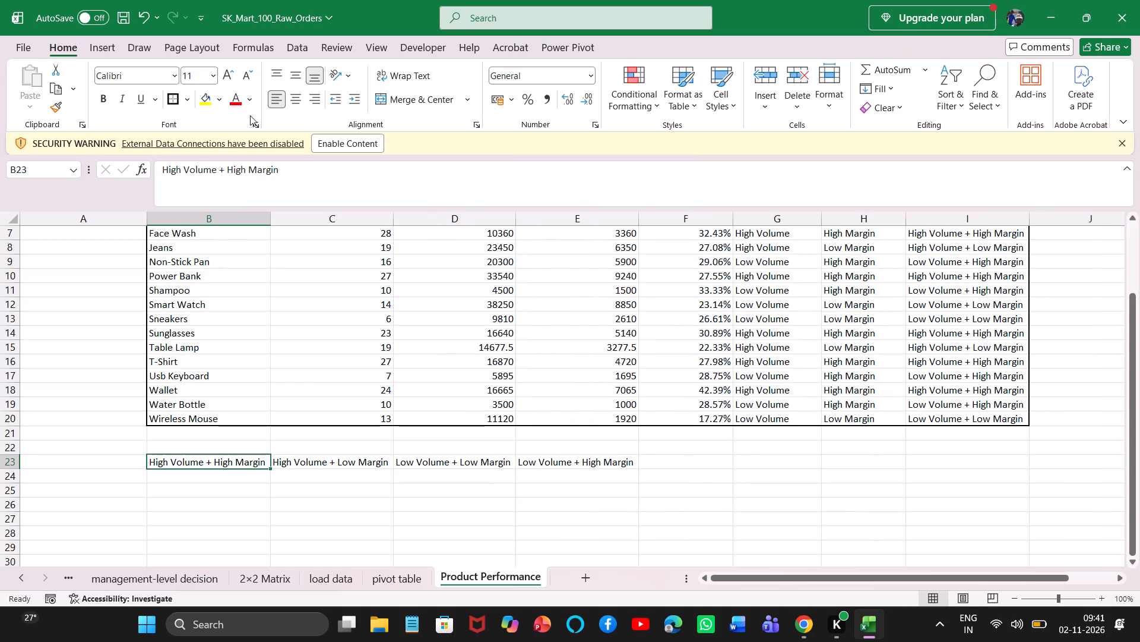
click(221, 104)
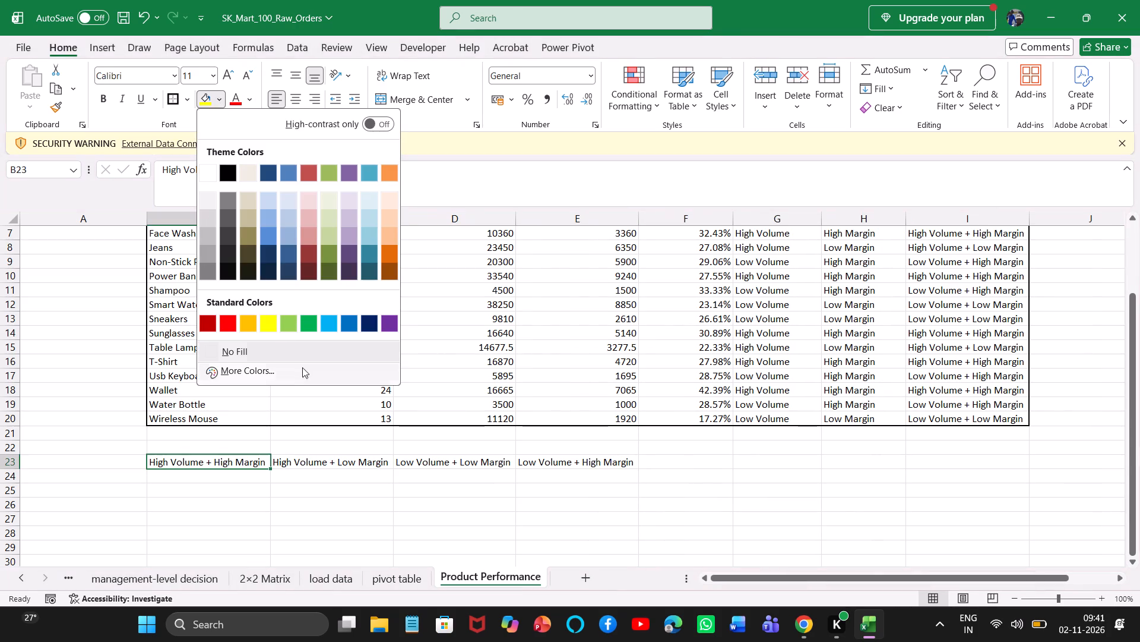
click(300, 319)
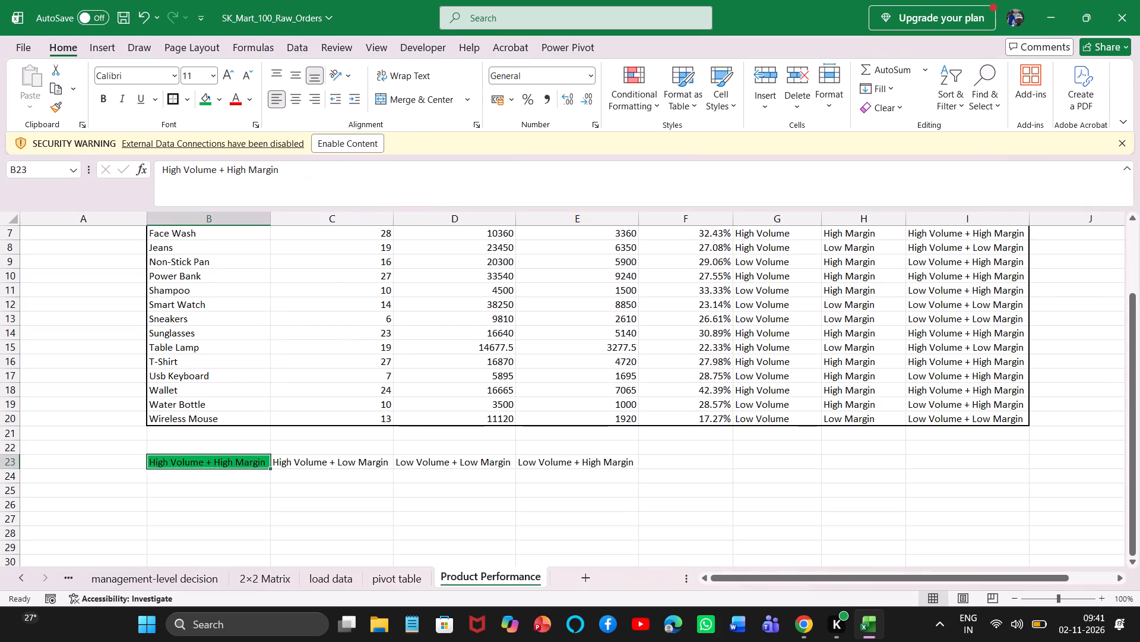
click(319, 464)
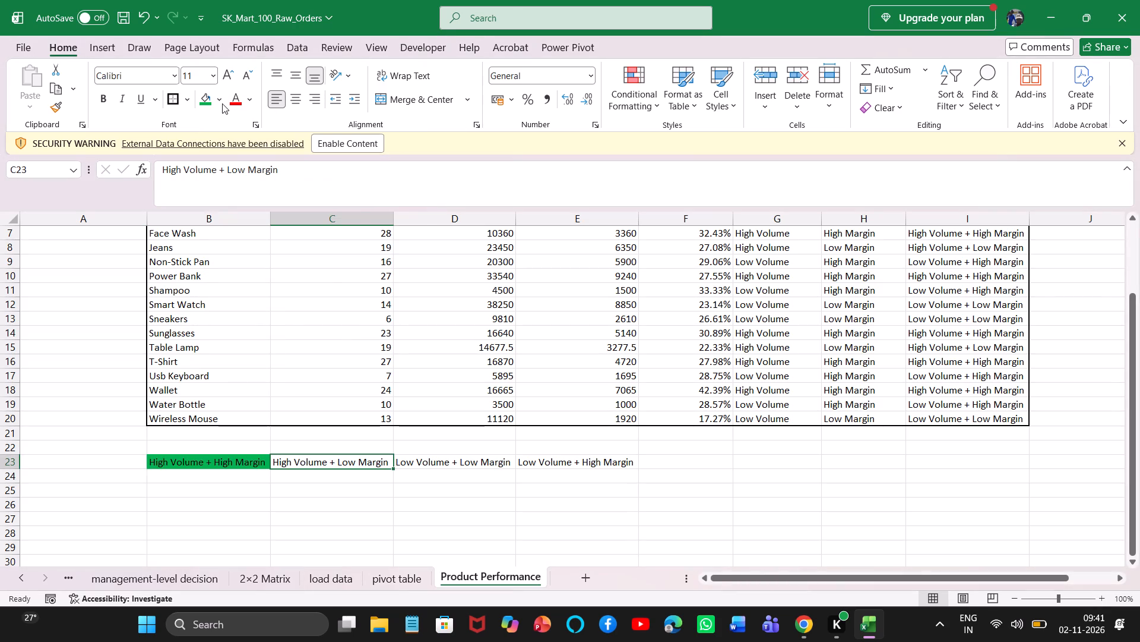
click(221, 102)
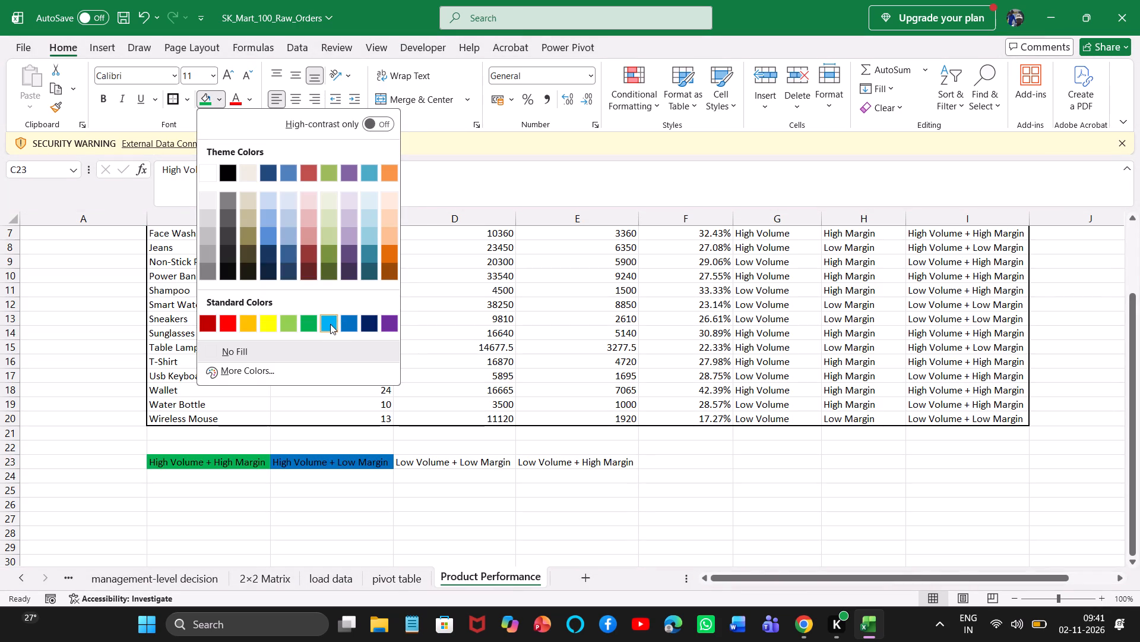
click(292, 325)
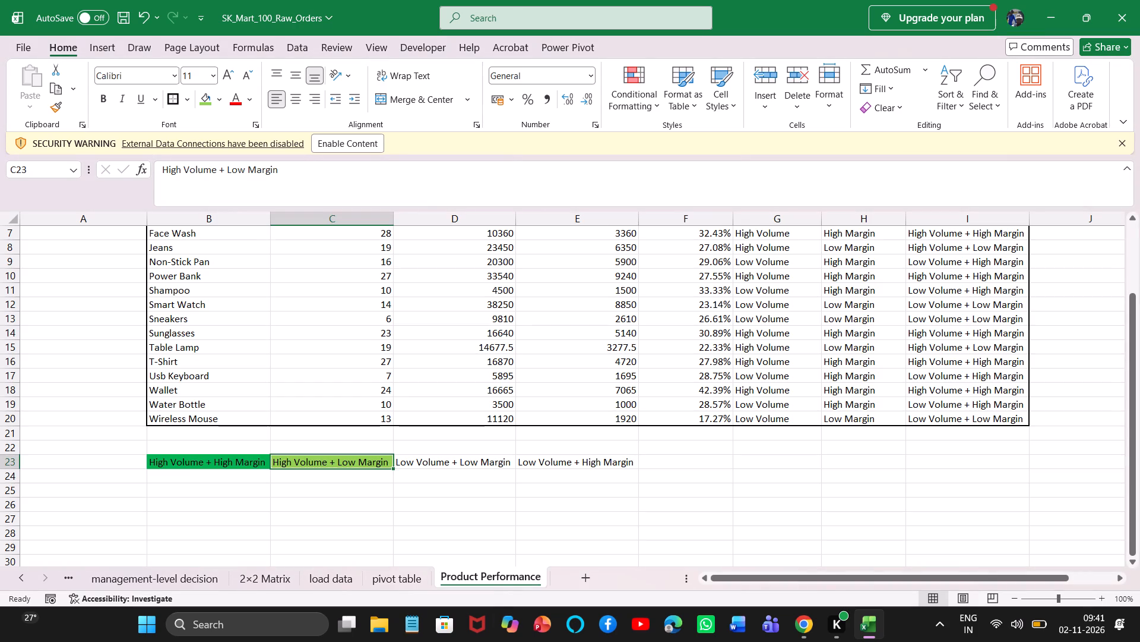
Fill the "Low Volume + Low Margin" heading in D23 with standard red and the "Low Volume + High Margin" heading in E23 with the muted theme red.
click(447, 462)
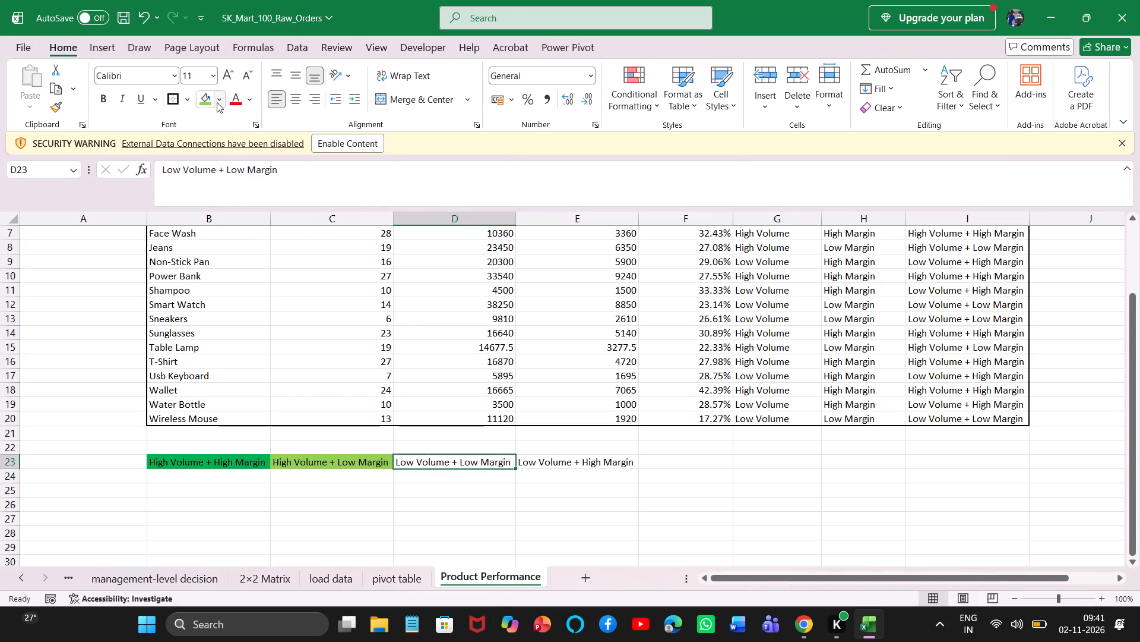
click(217, 102)
click(227, 325)
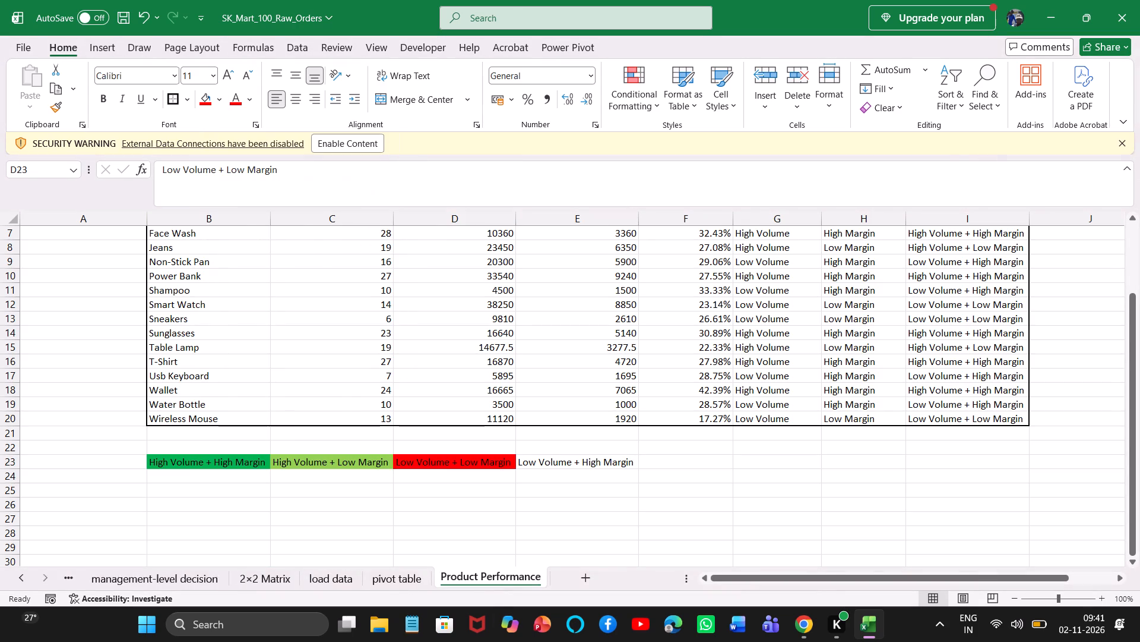
click(573, 461)
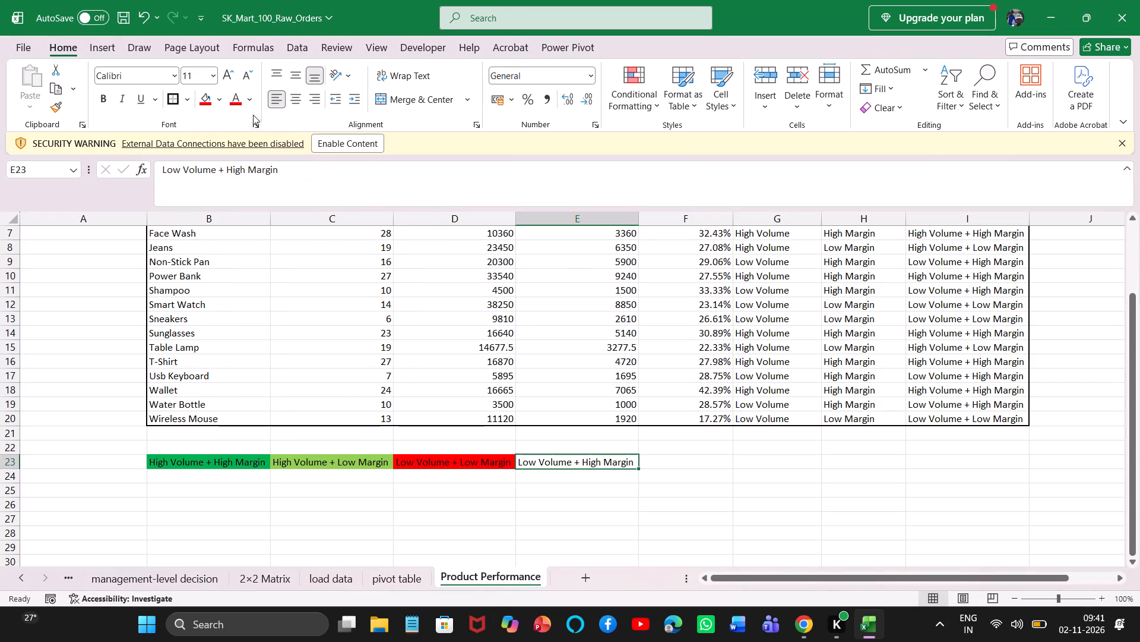
click(221, 101)
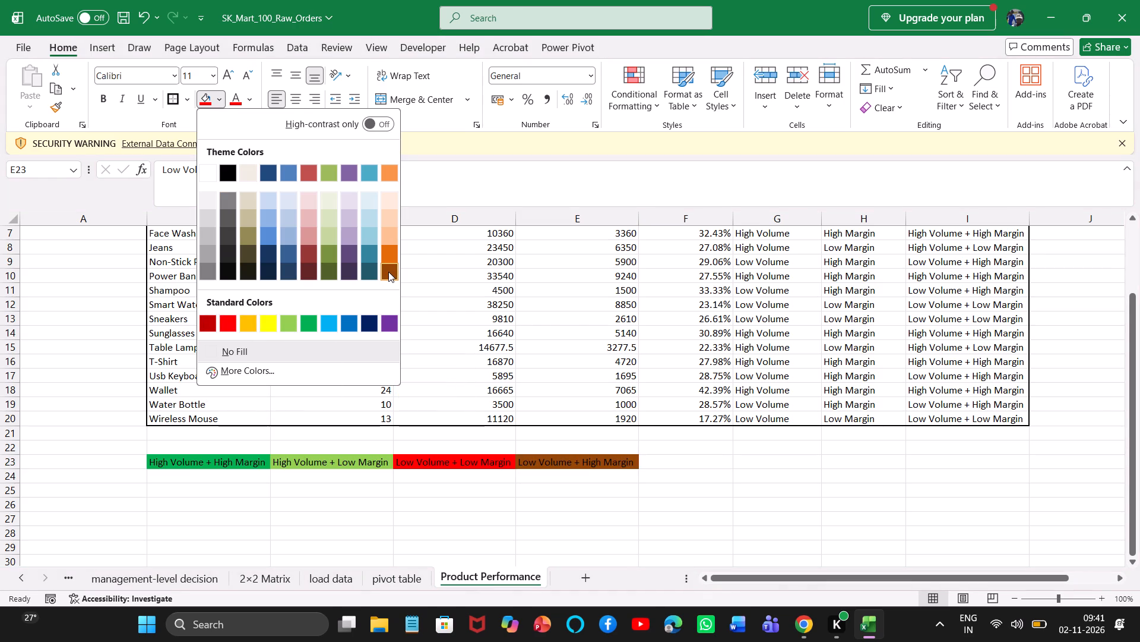
click(311, 172)
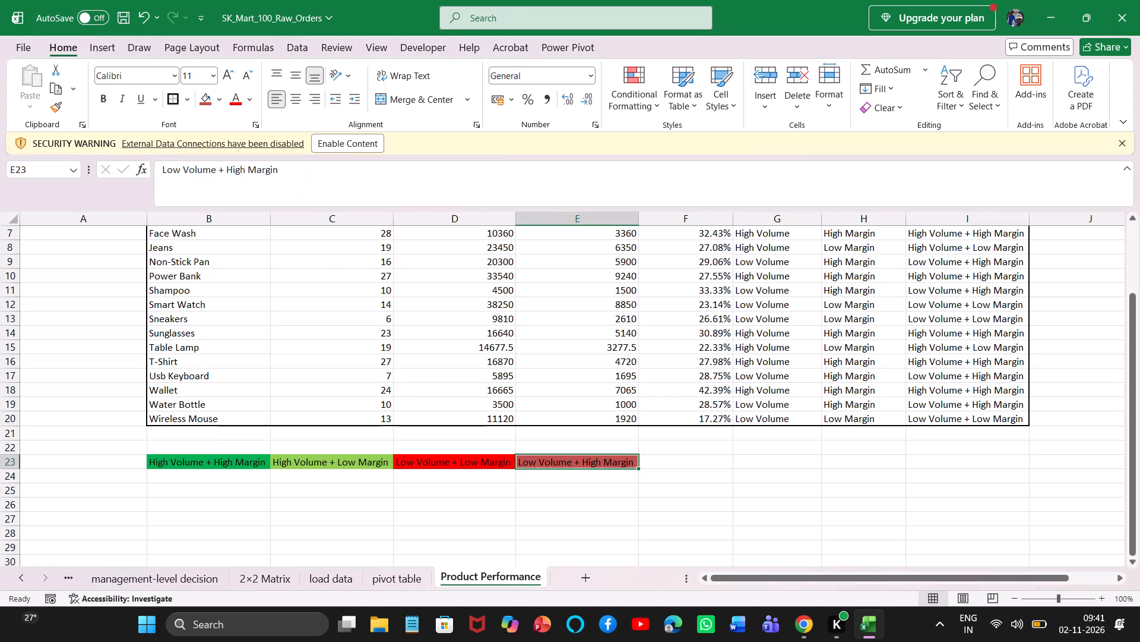
click(284, 505)
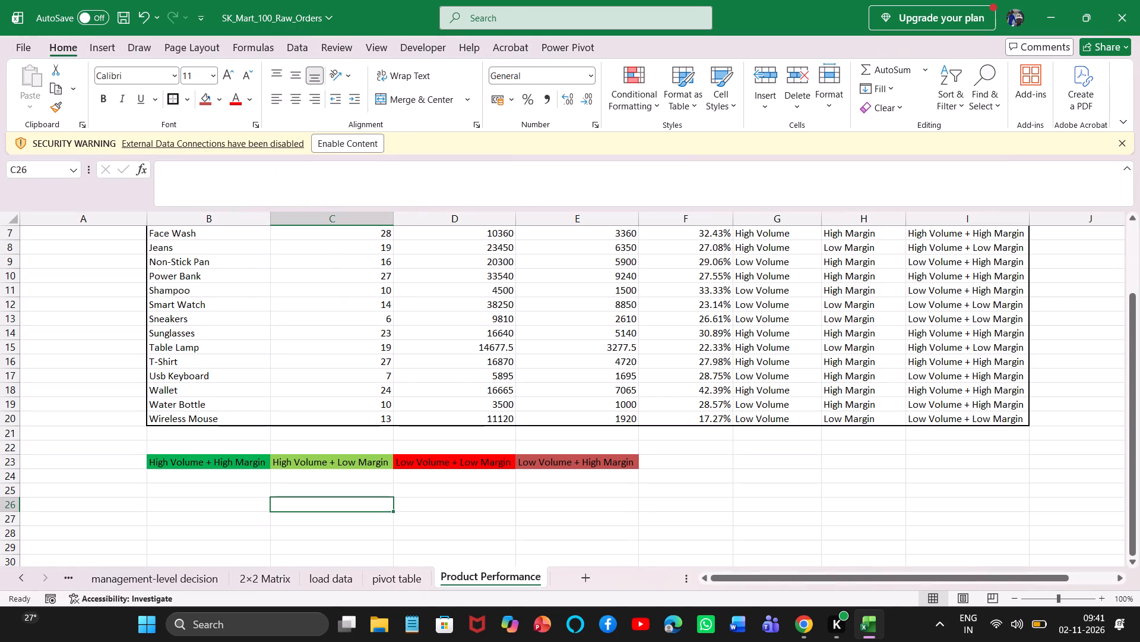
Enter a FILTER formula in B24 listing products from B3:B20 where I3:I20 equals "High Volume + High Margin".
click(227, 479)
text(=filter)
key(Tab)
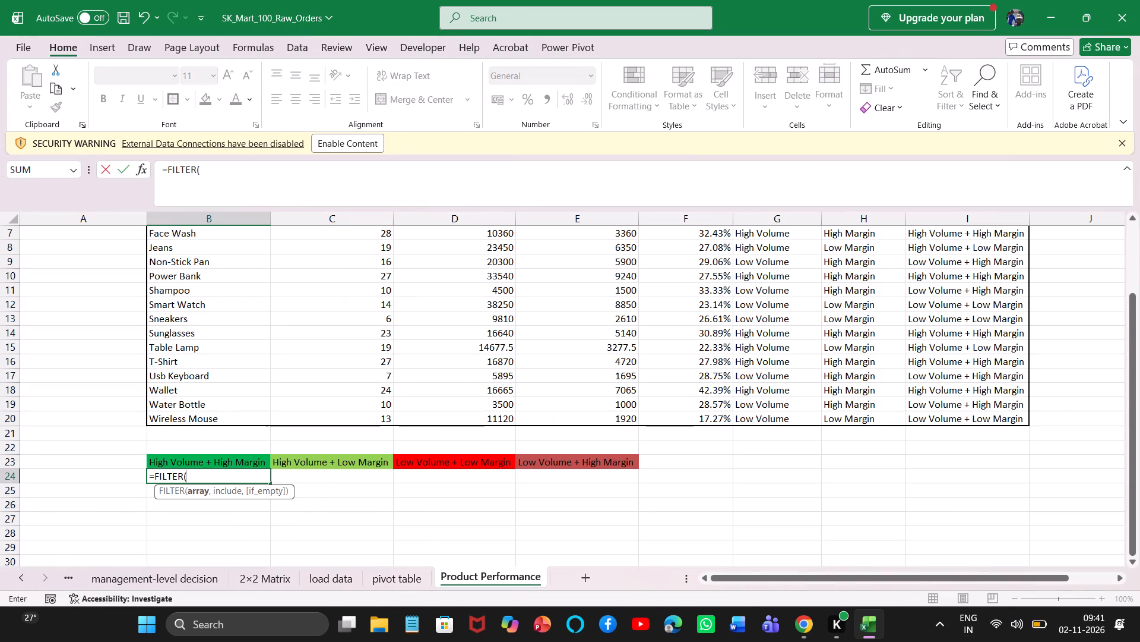
drag(1132, 489, 1132, 485)
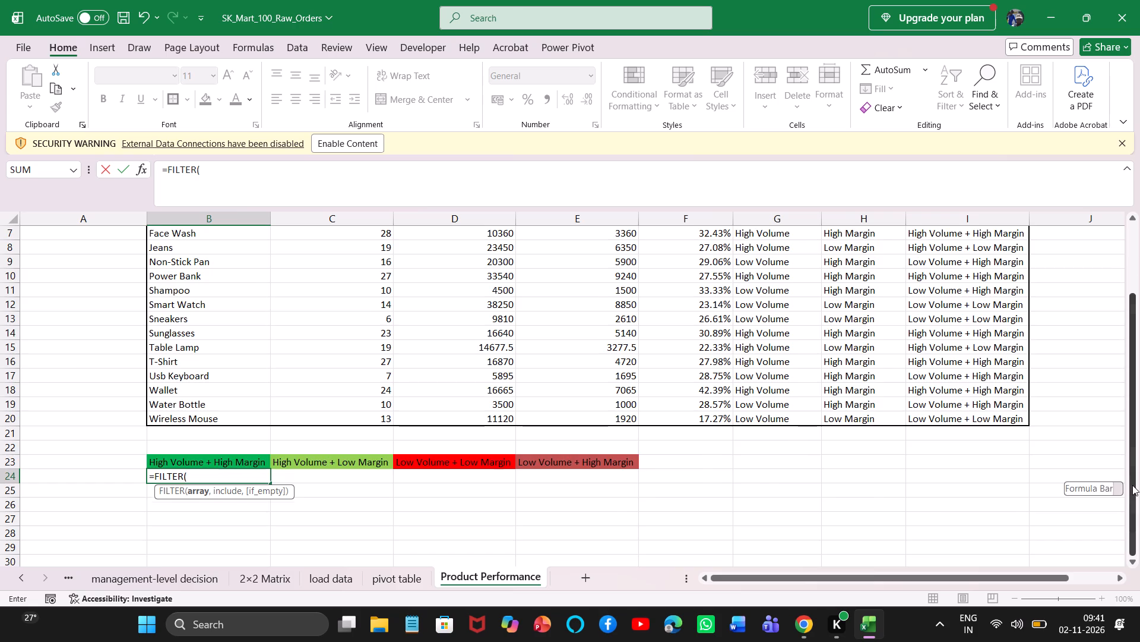
drag(1132, 485, 1132, 408)
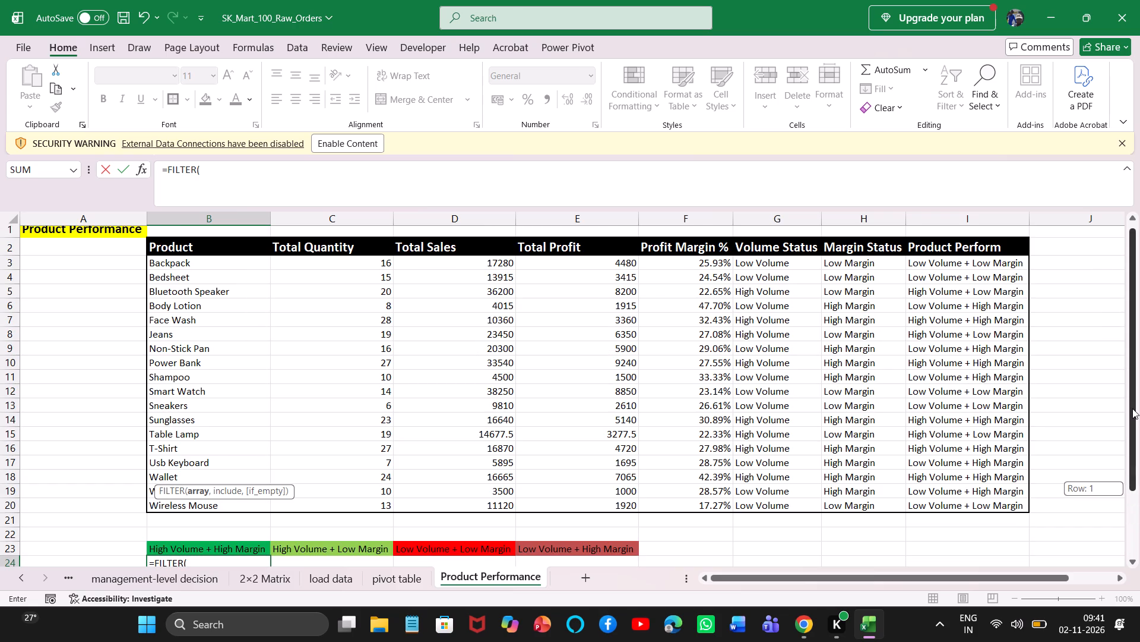
drag(1132, 408, 1132, 407)
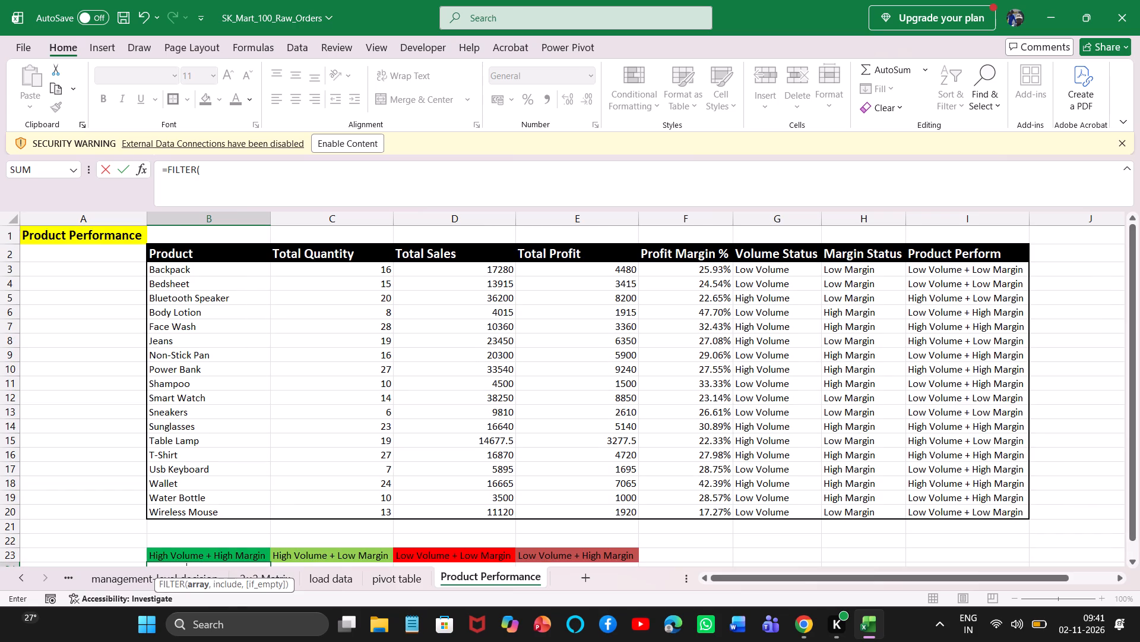
click(189, 274)
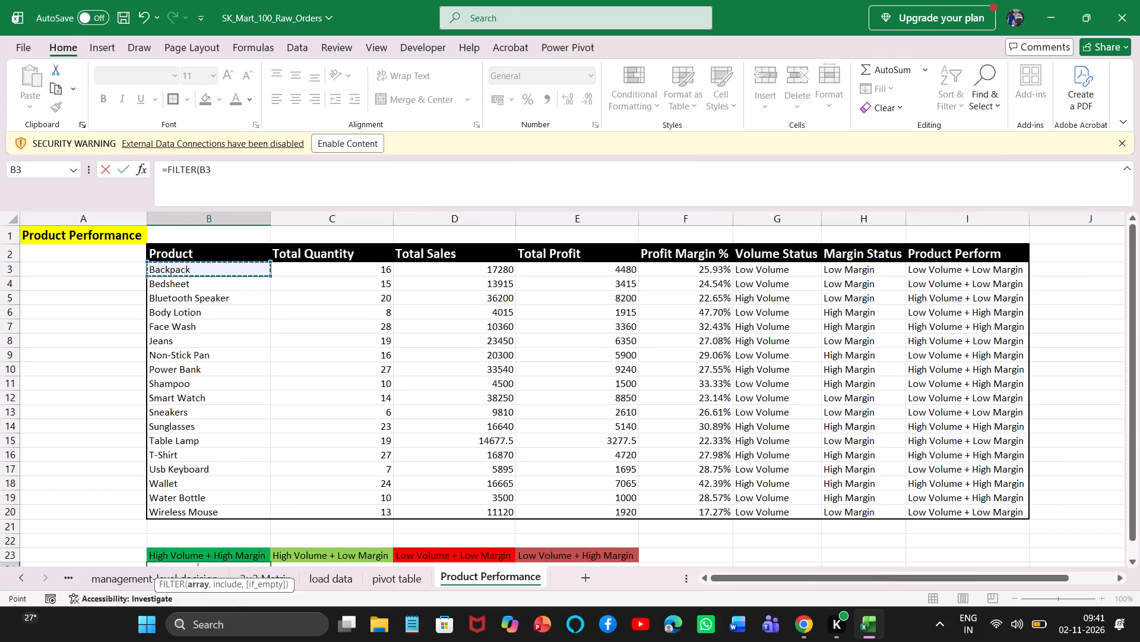
key(ctrl+shift+Down)
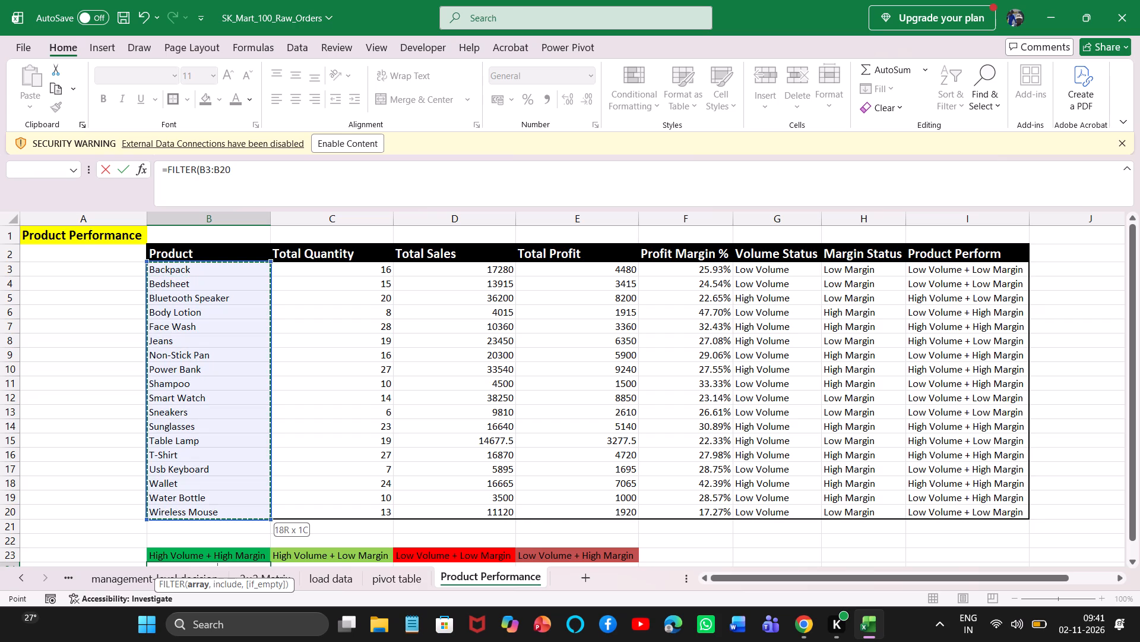
key(comma)
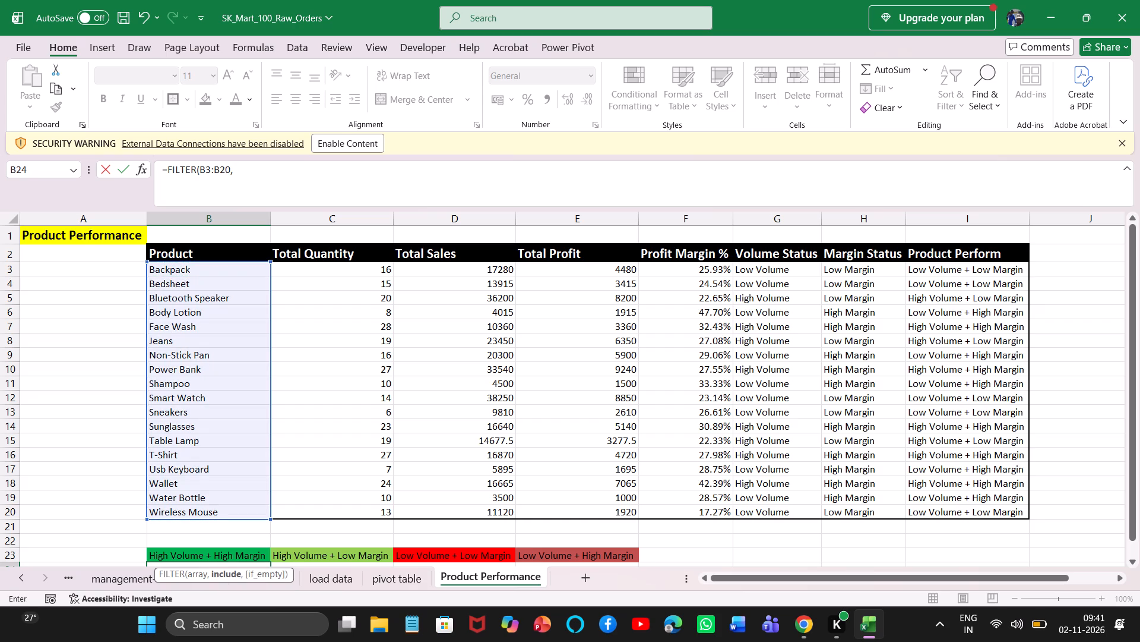
click(957, 275)
key(ctrl+shift+Down)
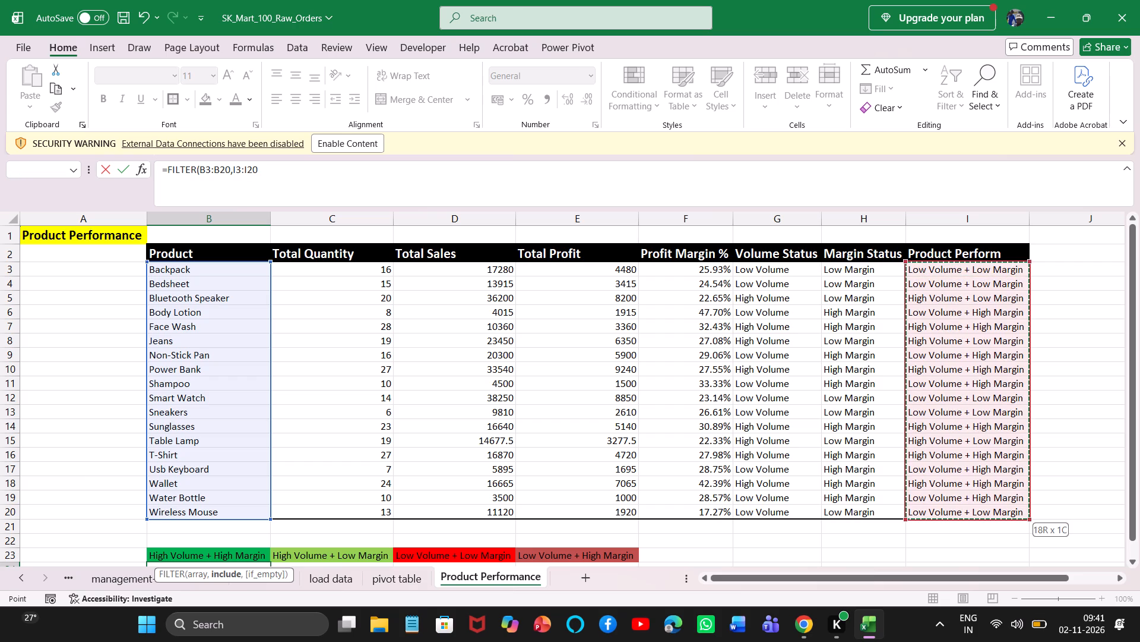
key(equal)
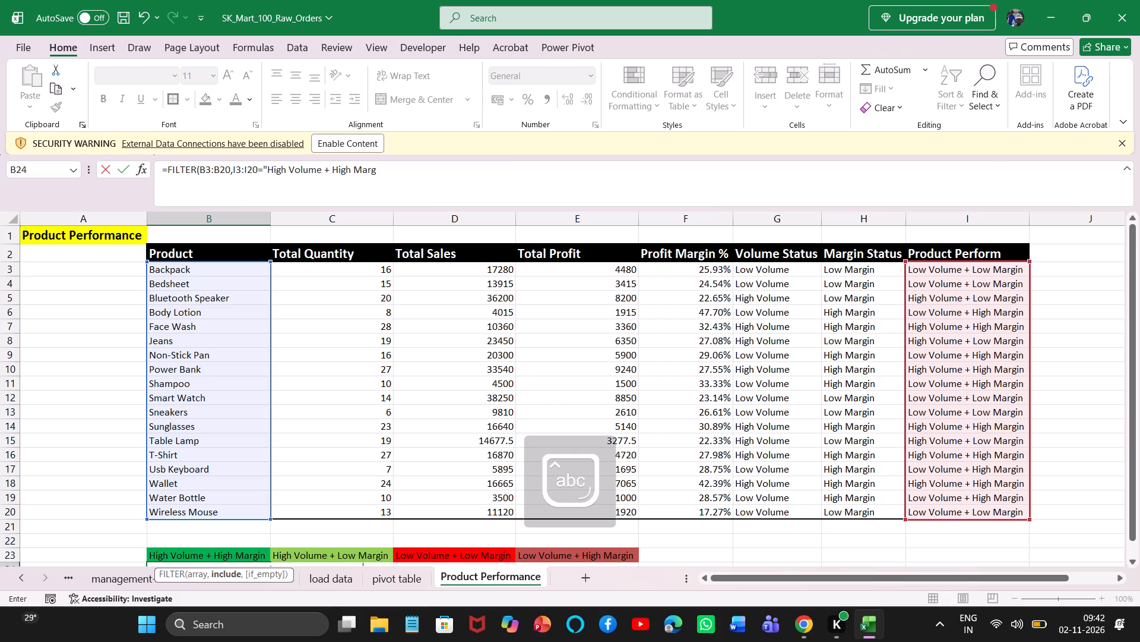
key(shift+quotedbl)
key(shift+parenright)
key(Return)
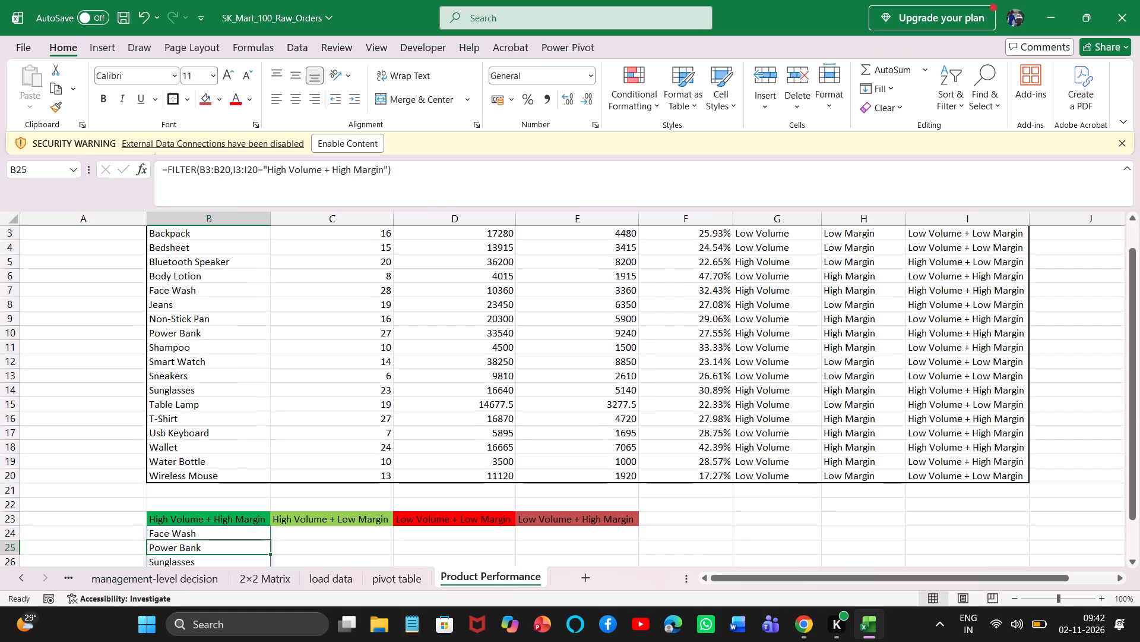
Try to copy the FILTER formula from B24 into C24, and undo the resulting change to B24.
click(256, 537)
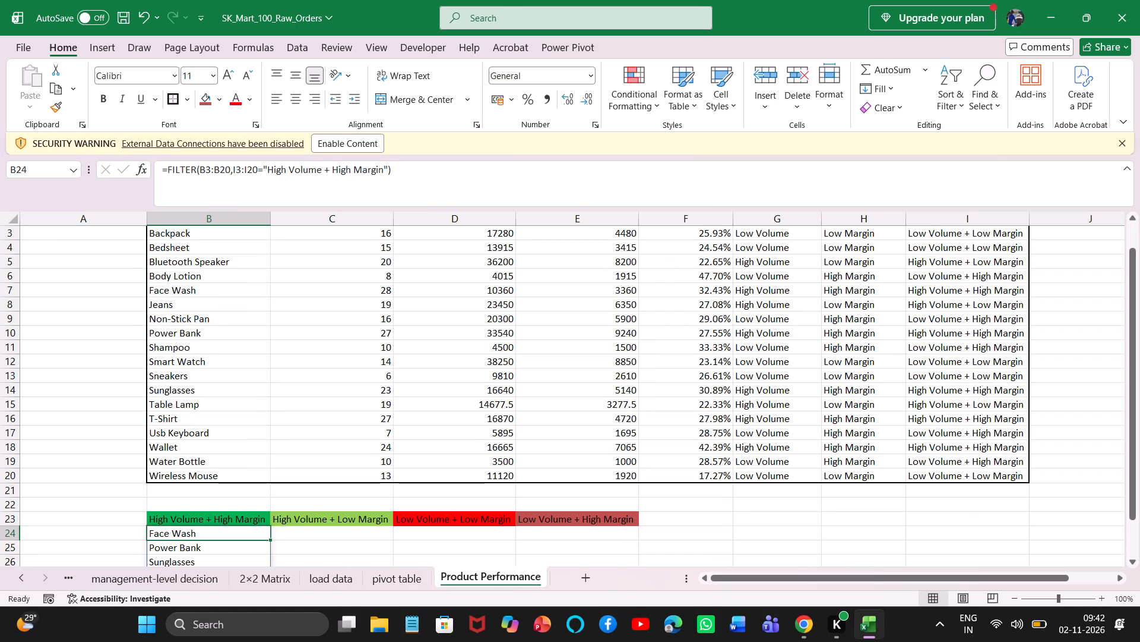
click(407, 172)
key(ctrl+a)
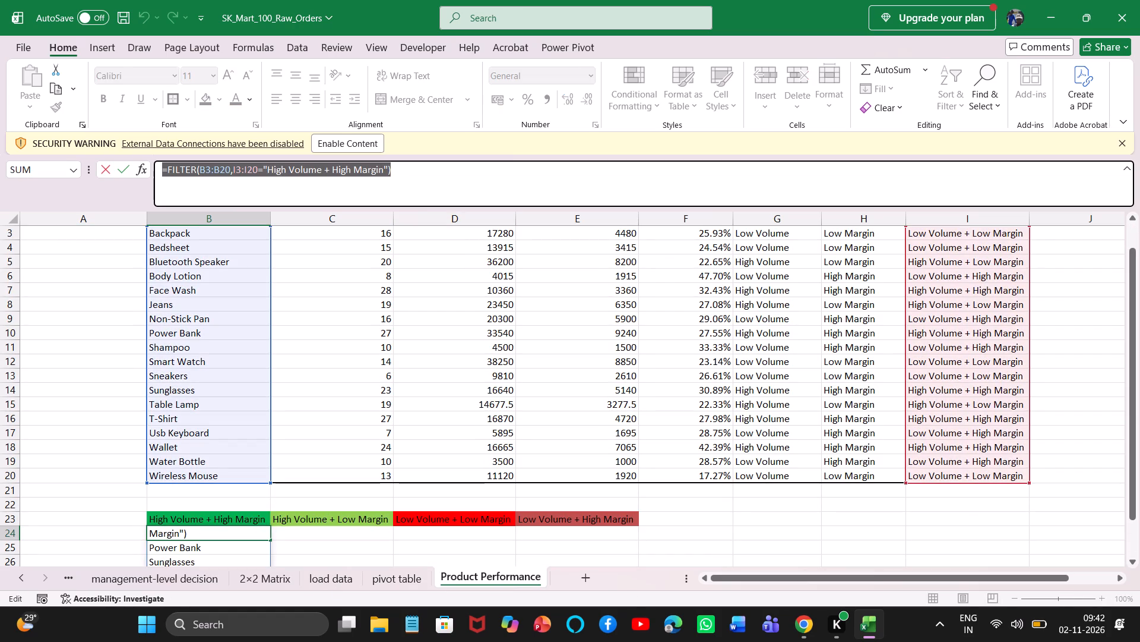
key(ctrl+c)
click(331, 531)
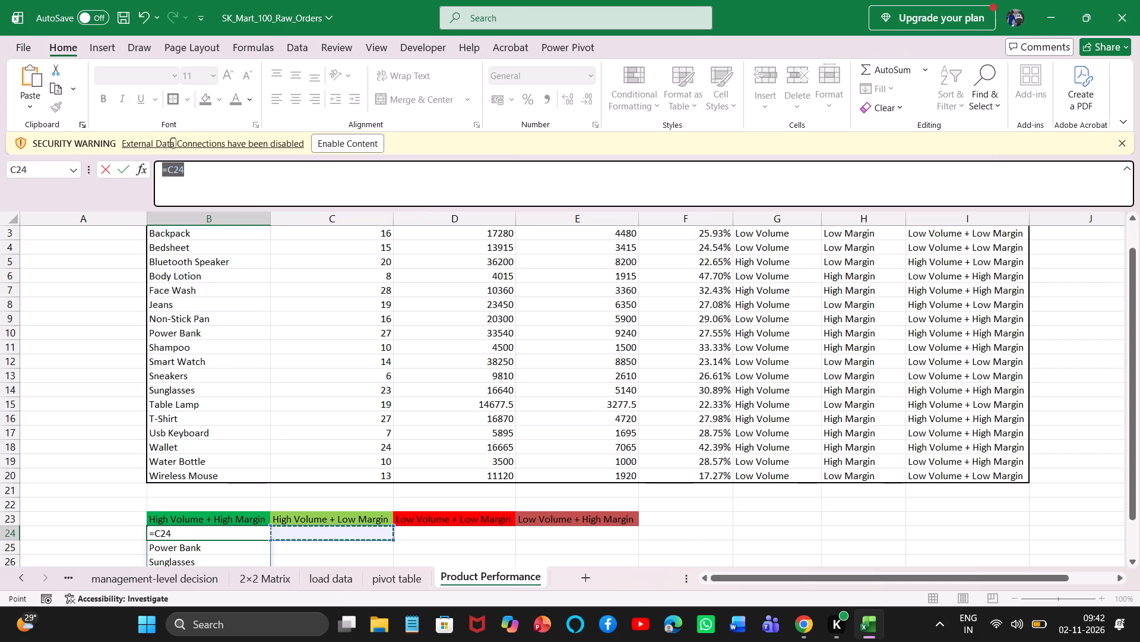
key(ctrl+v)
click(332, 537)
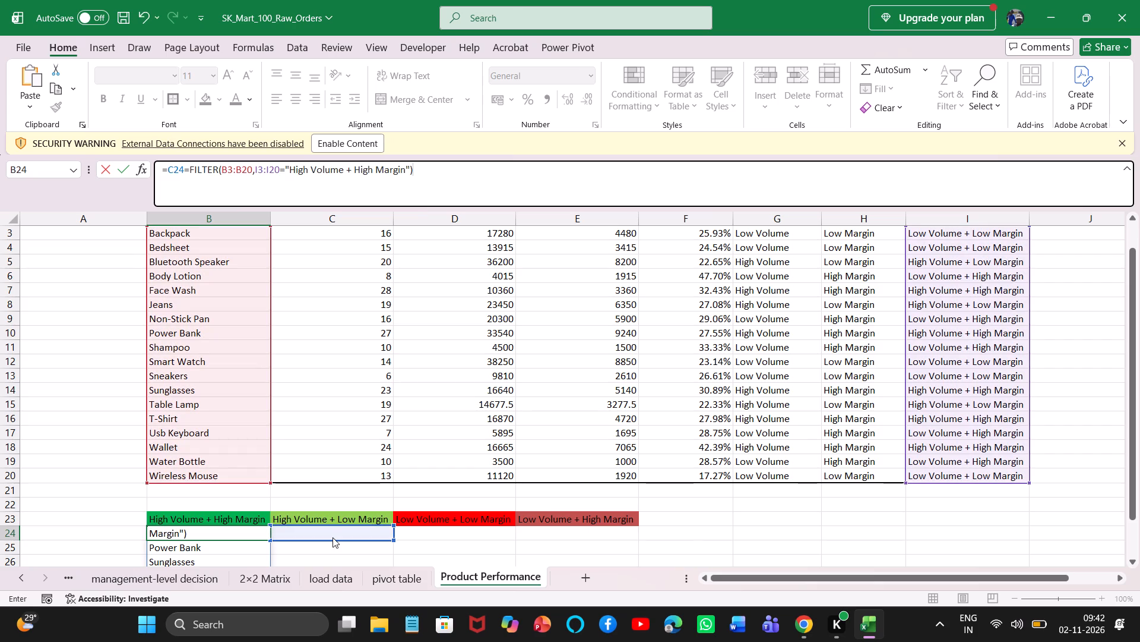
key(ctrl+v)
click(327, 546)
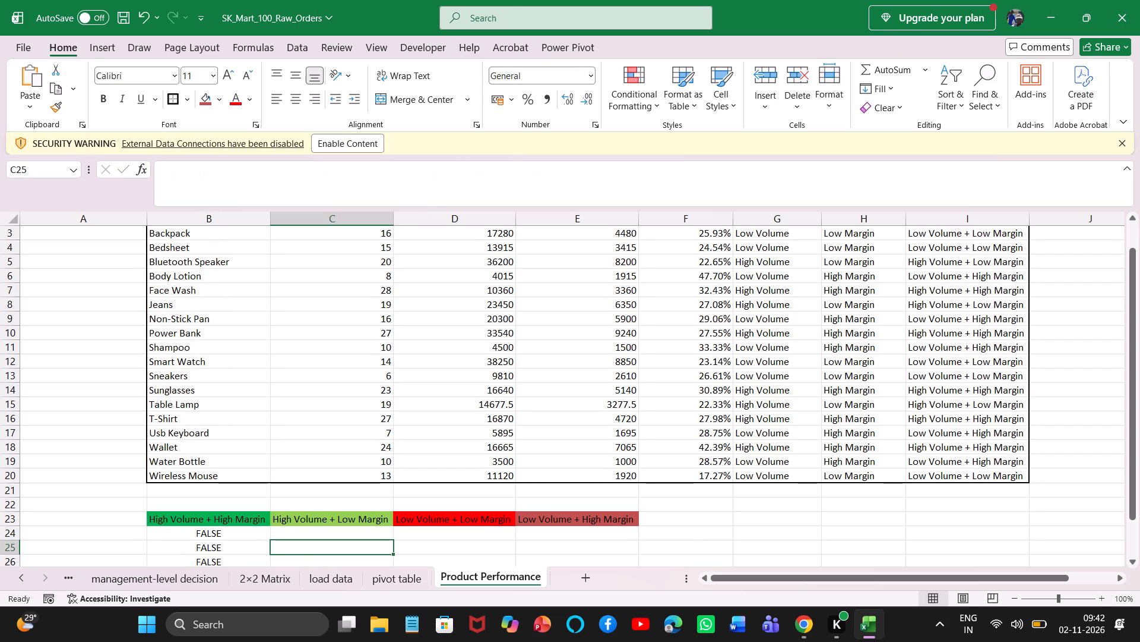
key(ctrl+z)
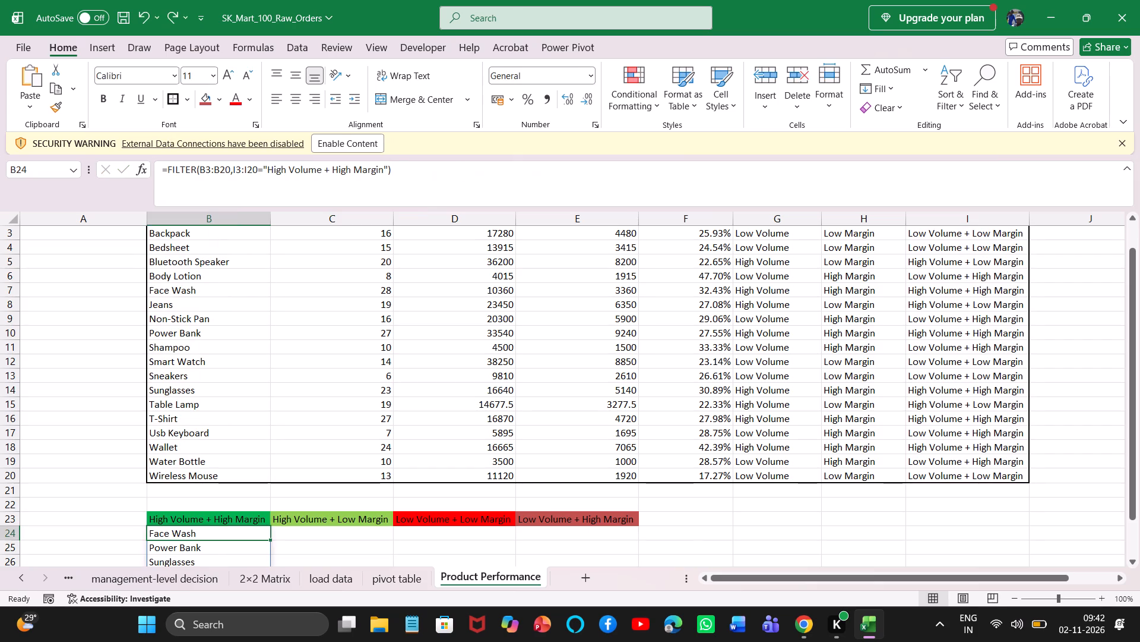
Enter a FILTER formula in C24 listing products from B3:B20 where I3:I20 equals "High Volume + Low Margin".
click(309, 533)
key(equal)
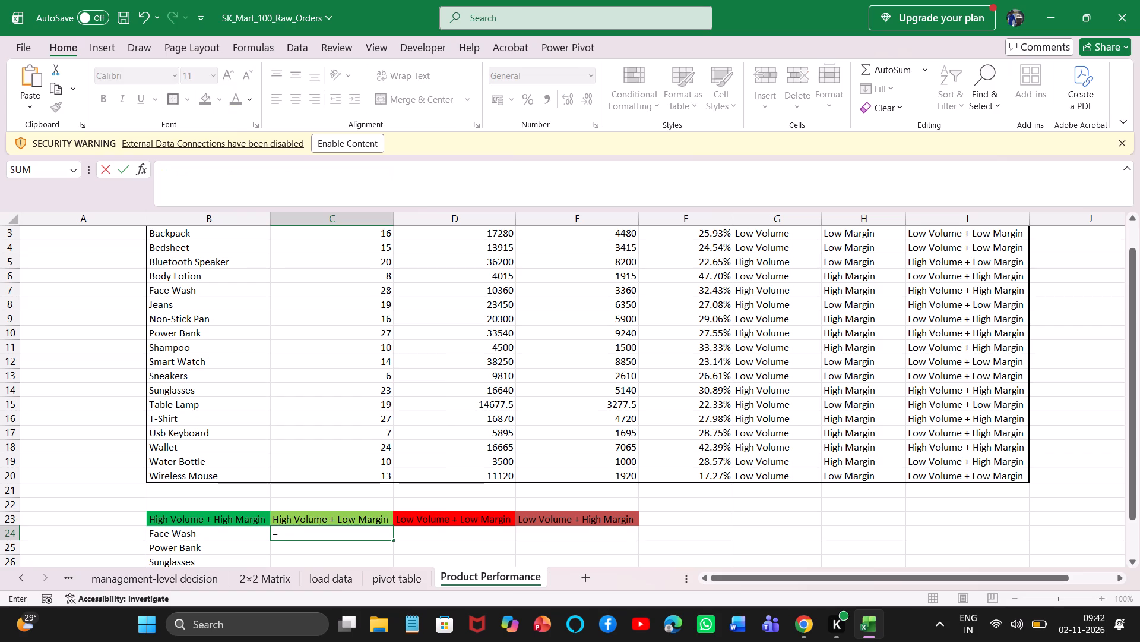
text(filter)
key(Tab)
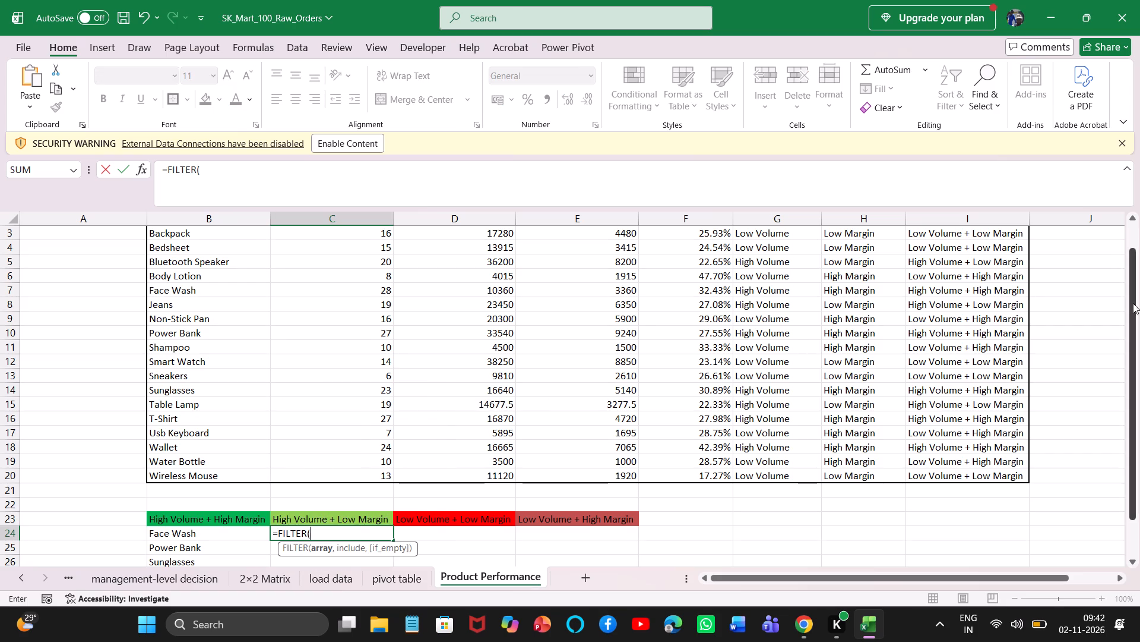
click(1123, 142)
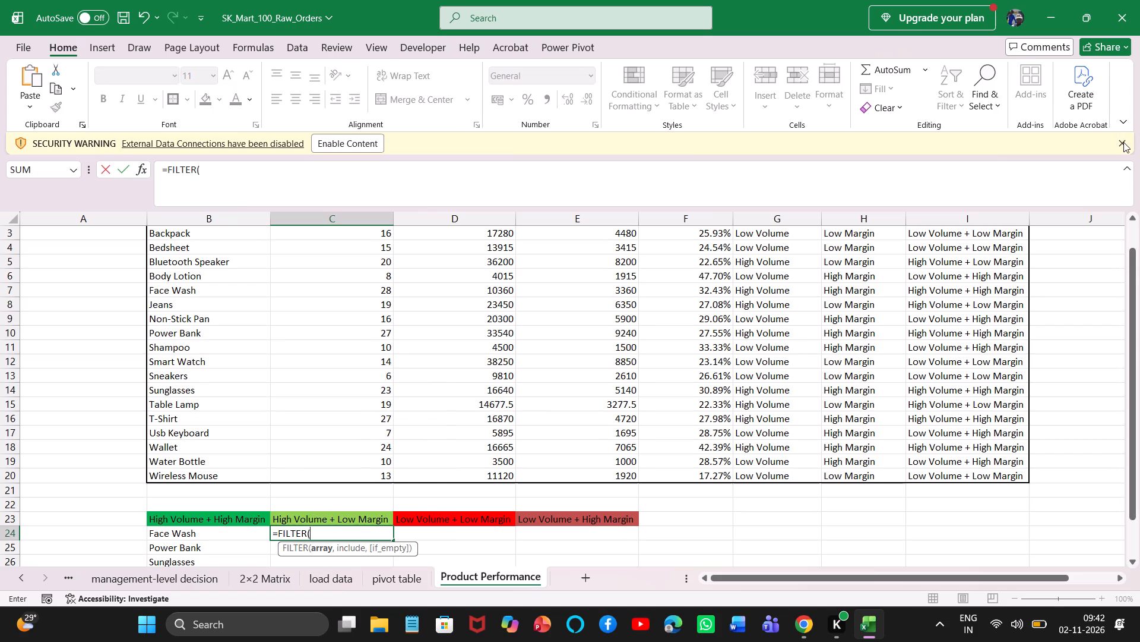
click(1123, 142)
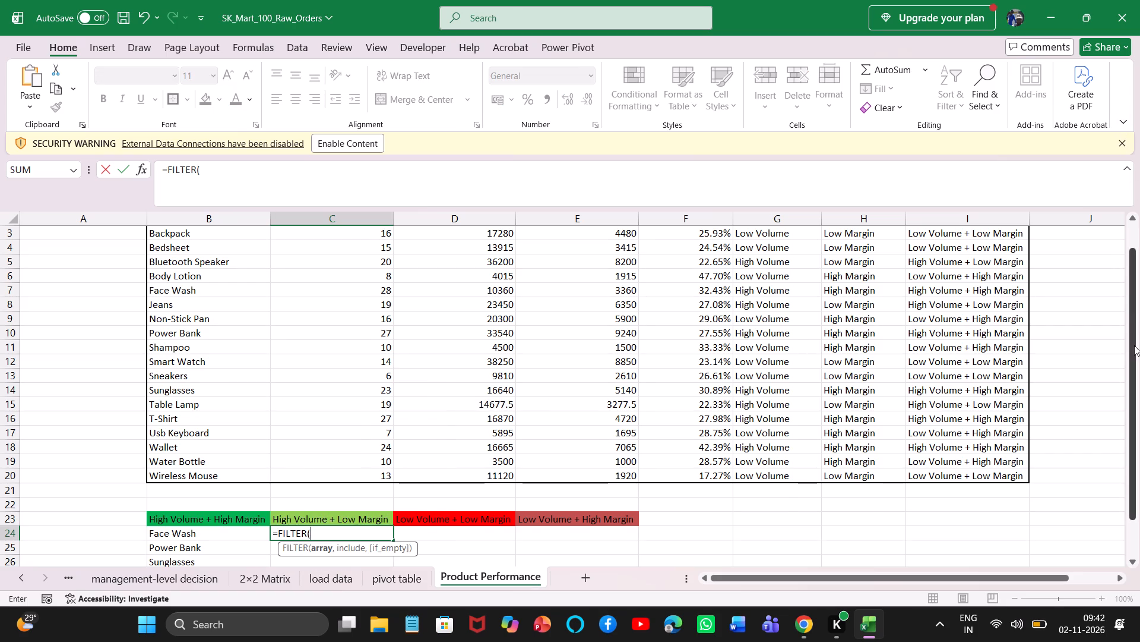
drag(1134, 345, 1127, 229)
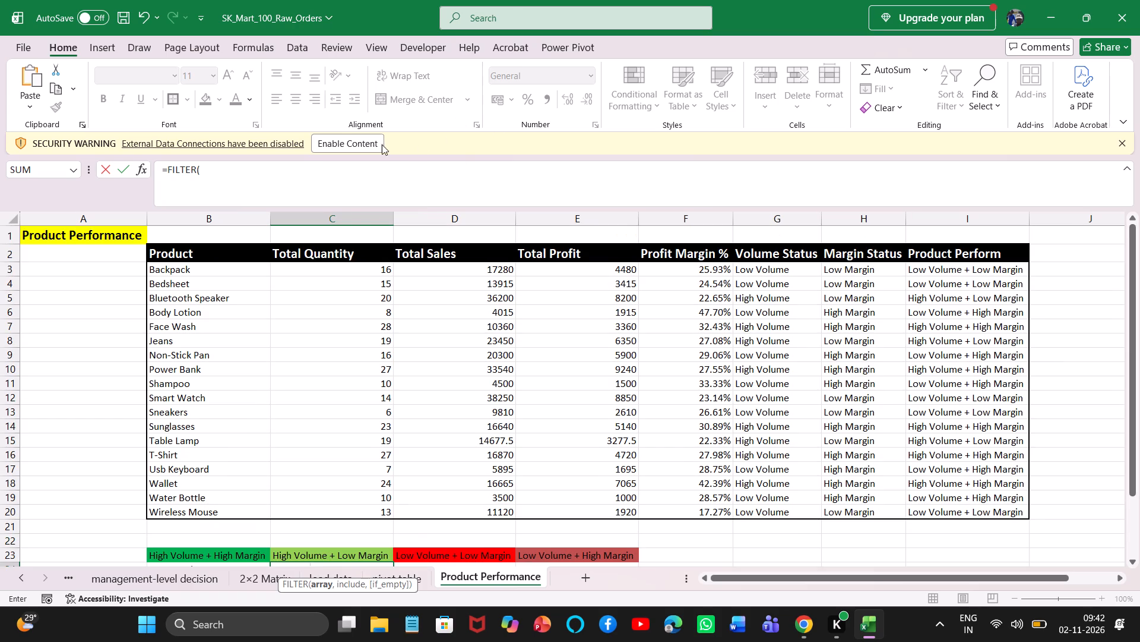
double_click(1122, 143)
click(232, 267)
key(ctrl+shift+Down)
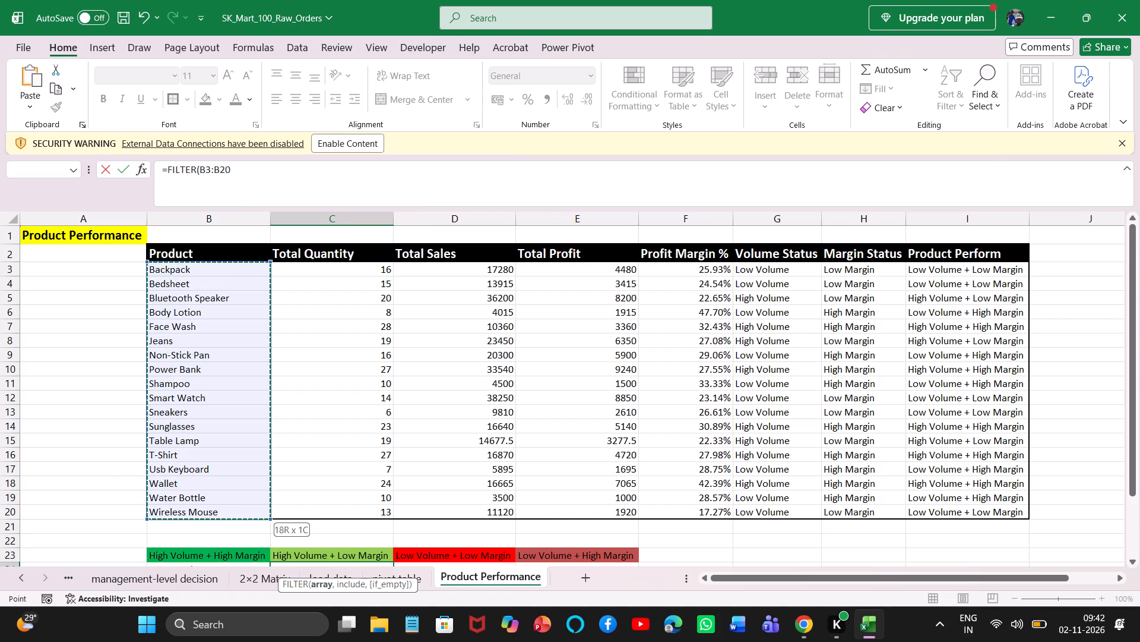
key(comma)
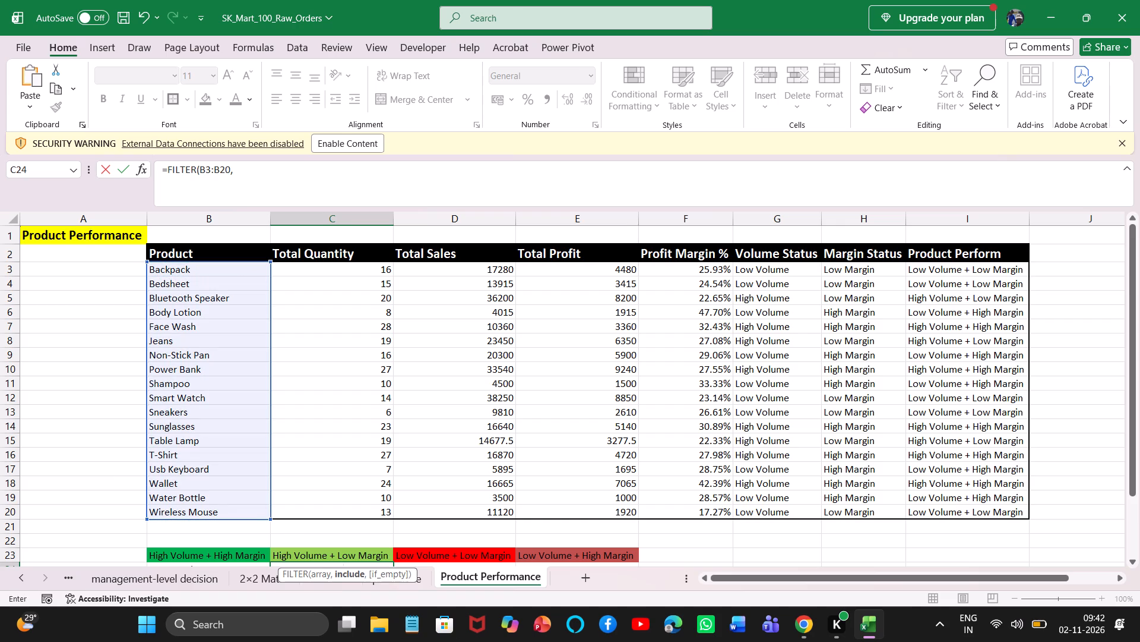
click(991, 276)
key(ctrl+shift+Down)
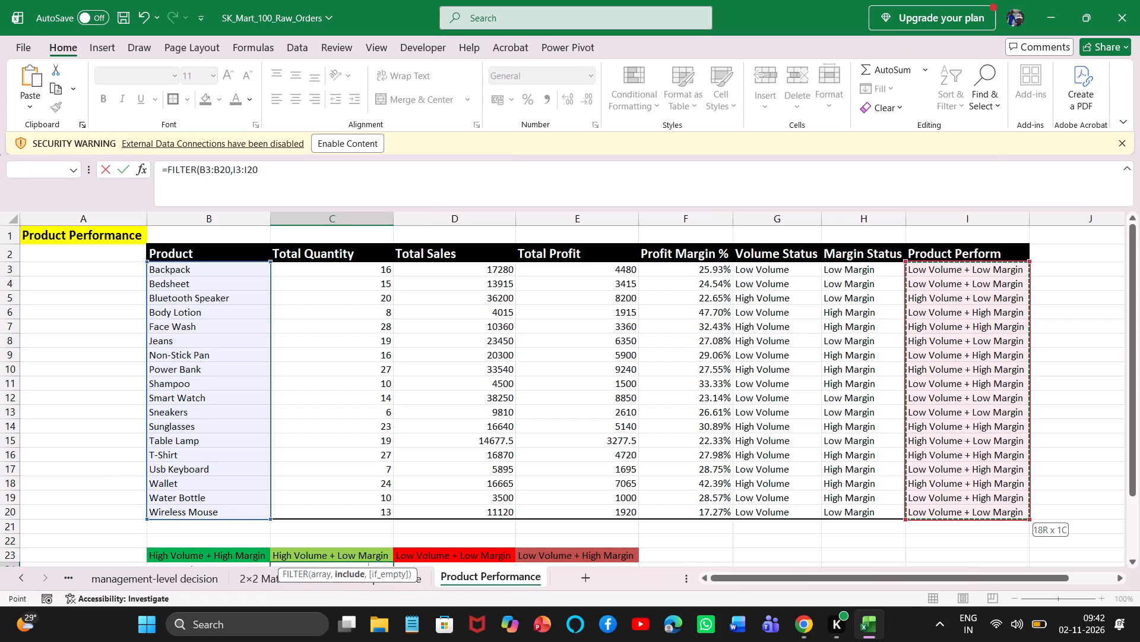
text(=")
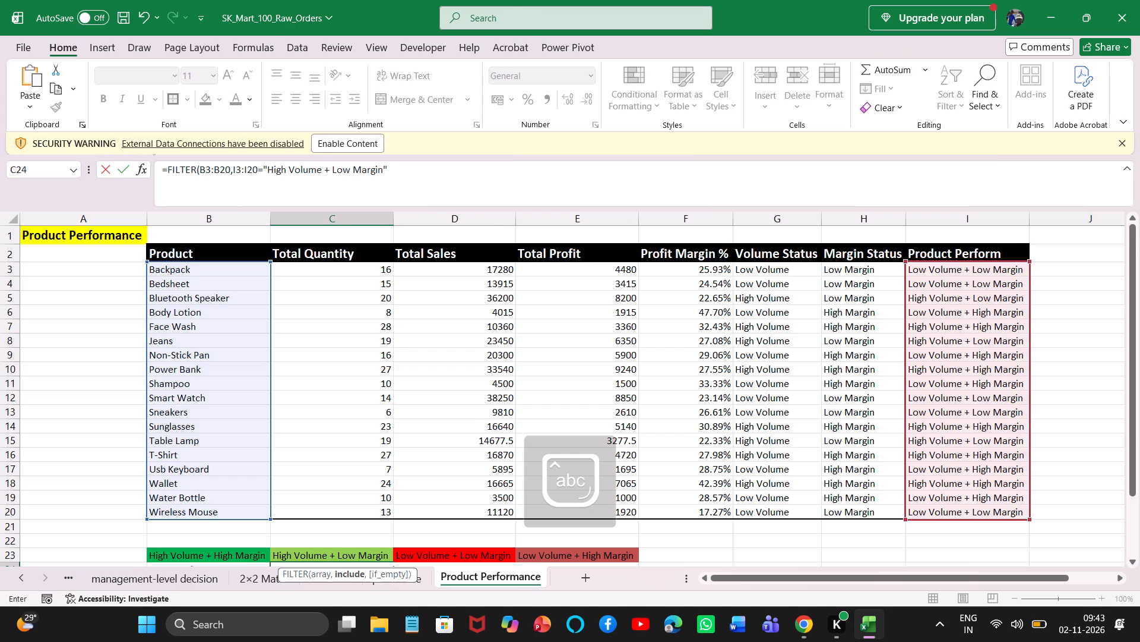
key(Return)
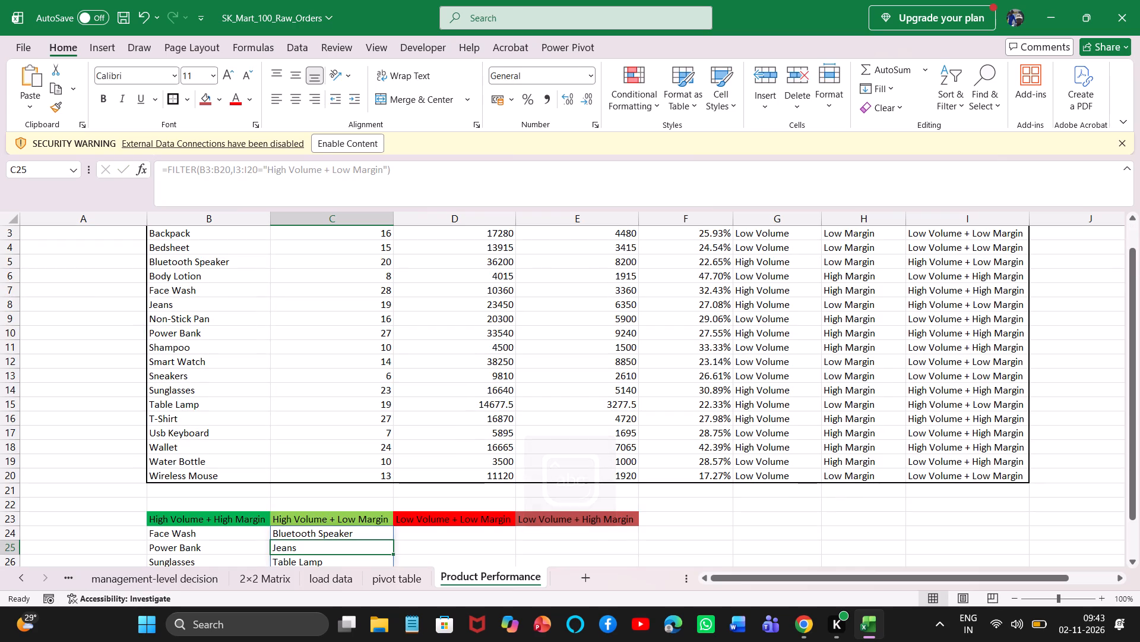
Enter a FILTER formula in D24 listing products from B3:B20 where I3:I20 equals "Low Volume + Low Margin".
click(451, 534)
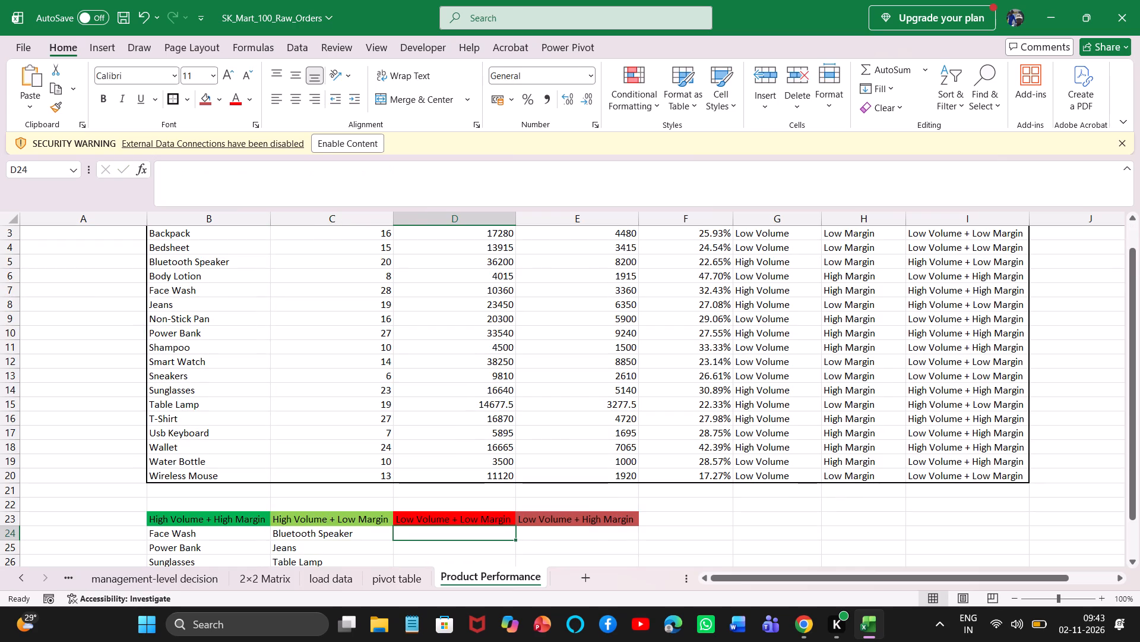
text(=filter)
key(Tab)
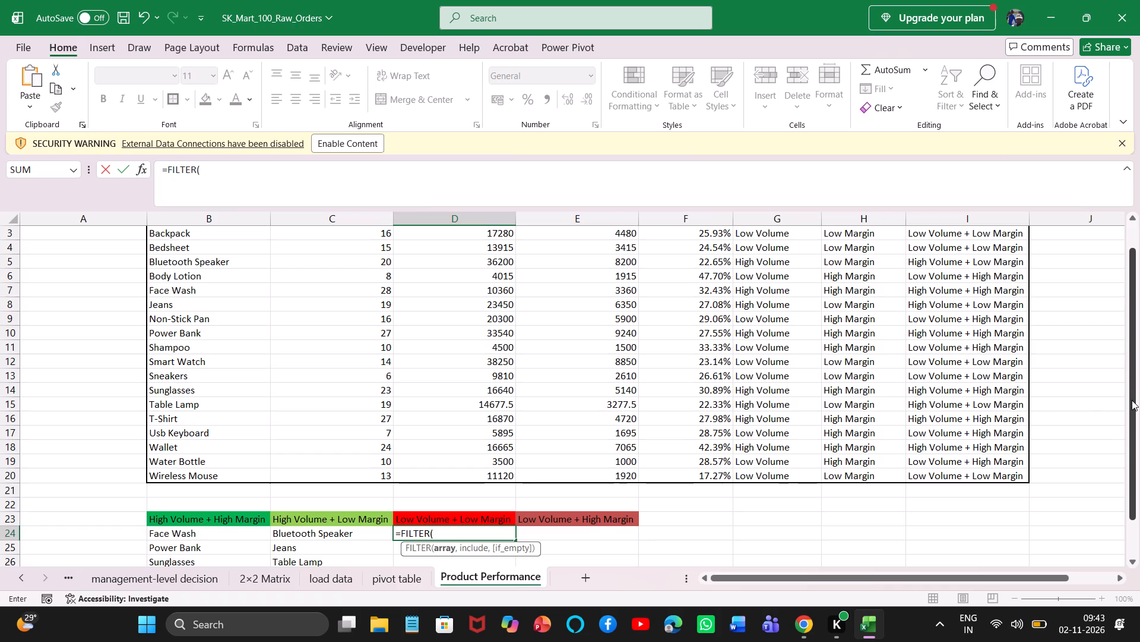
drag(1132, 400, 1120, 245)
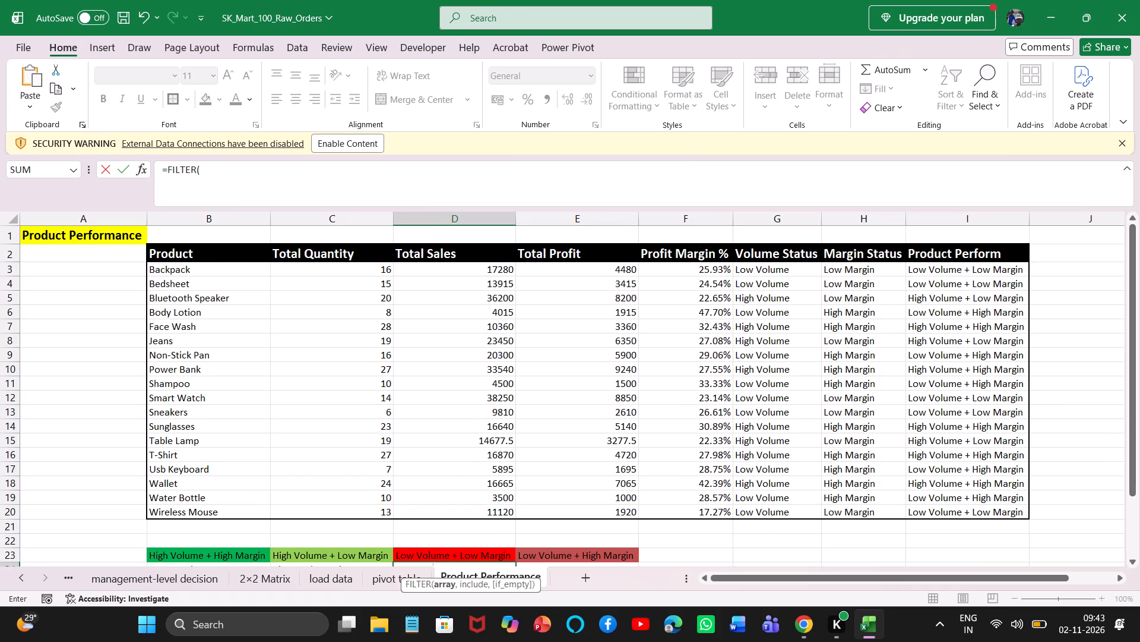
click(179, 267)
key(ctrl+shift+Down)
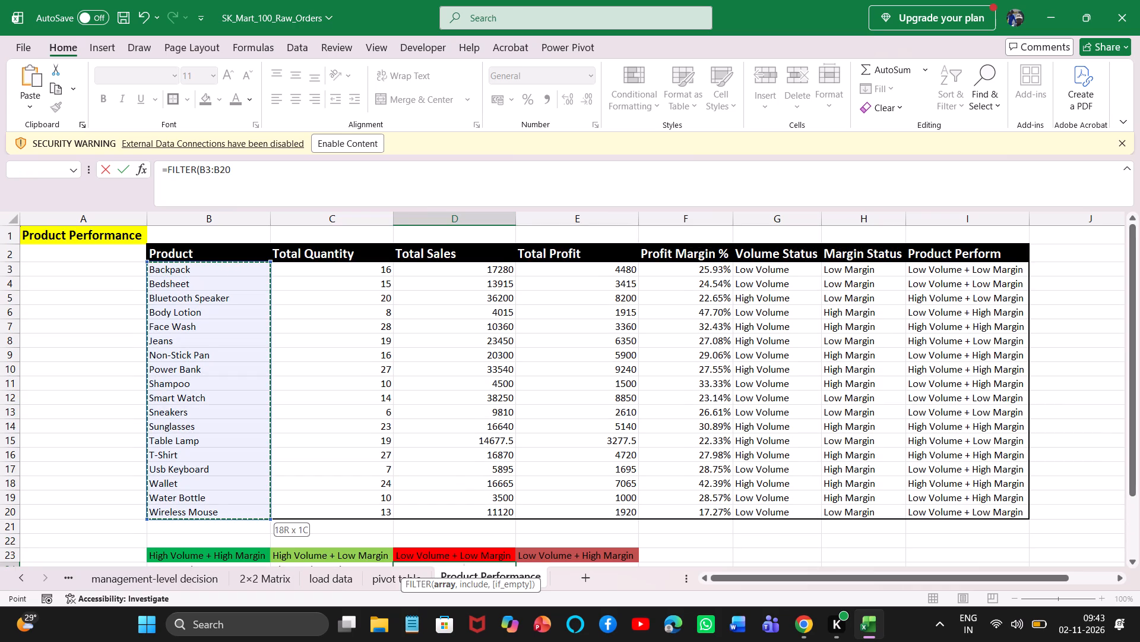
key(comma)
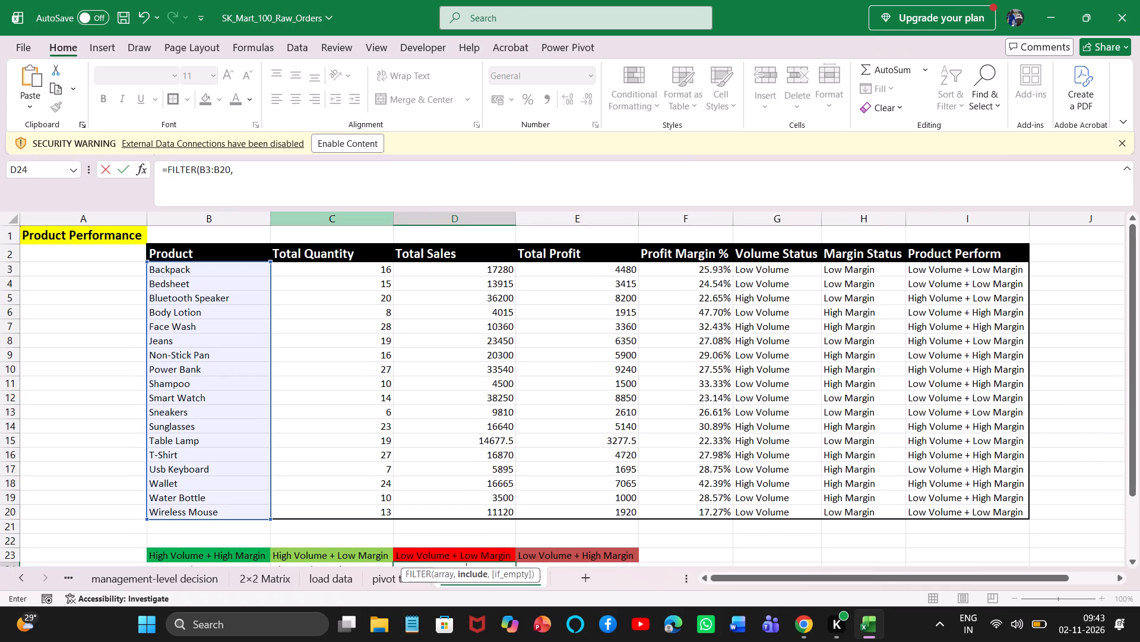
click(999, 273)
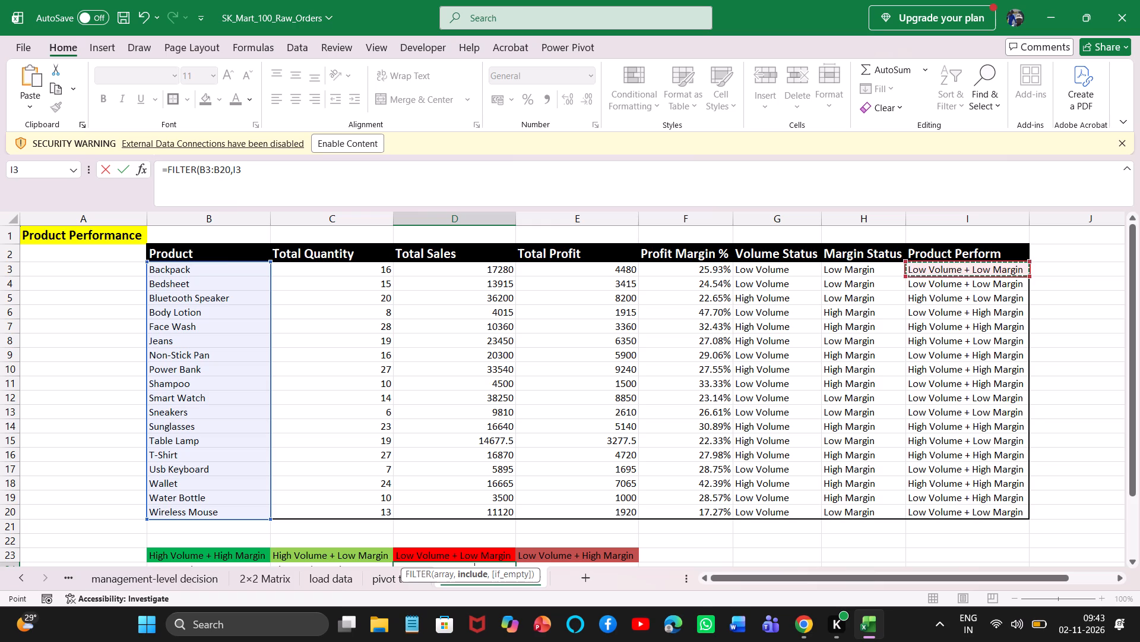
key(ctrl+shift+Left)
click(1001, 270)
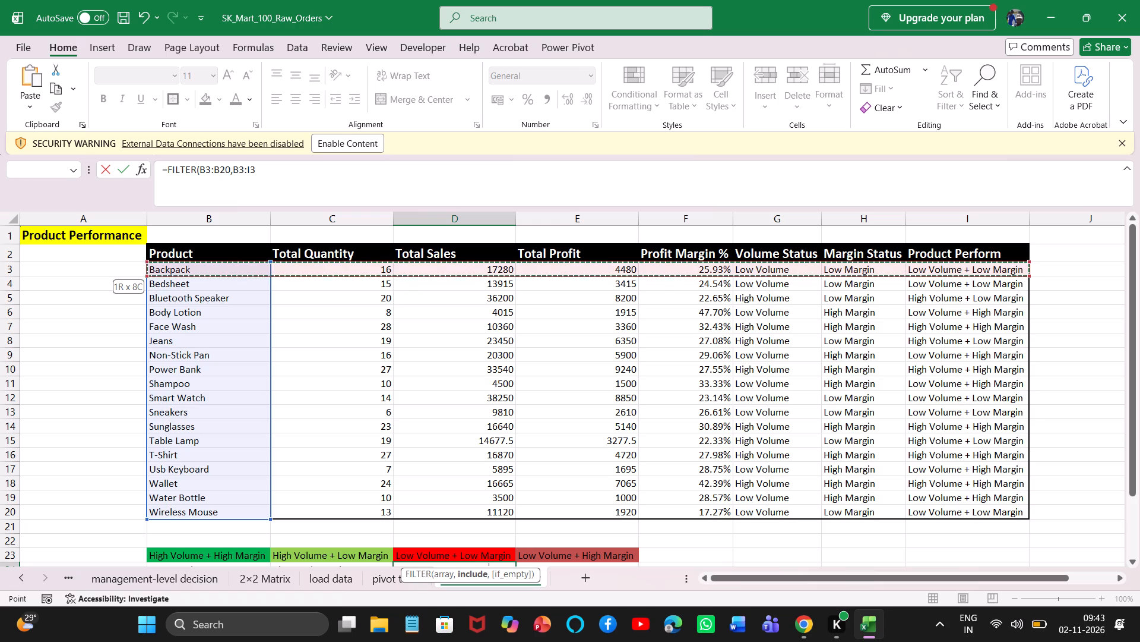
key(ctrl+shift+Down)
key(equal)
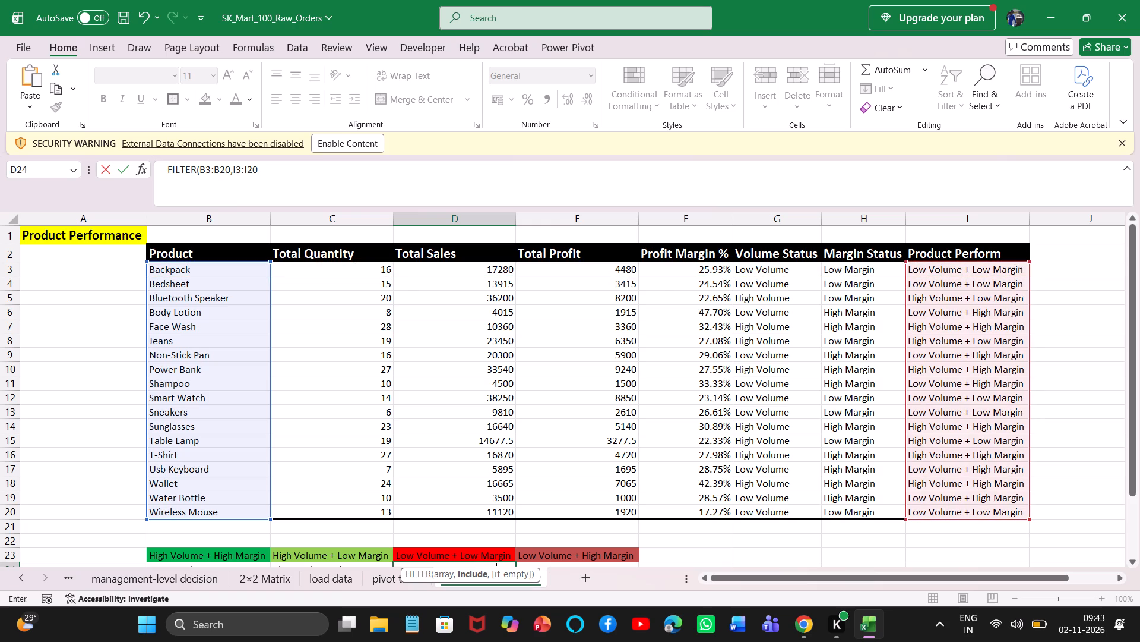
key(apostrophe)
key(BackSpace)
text(LO)
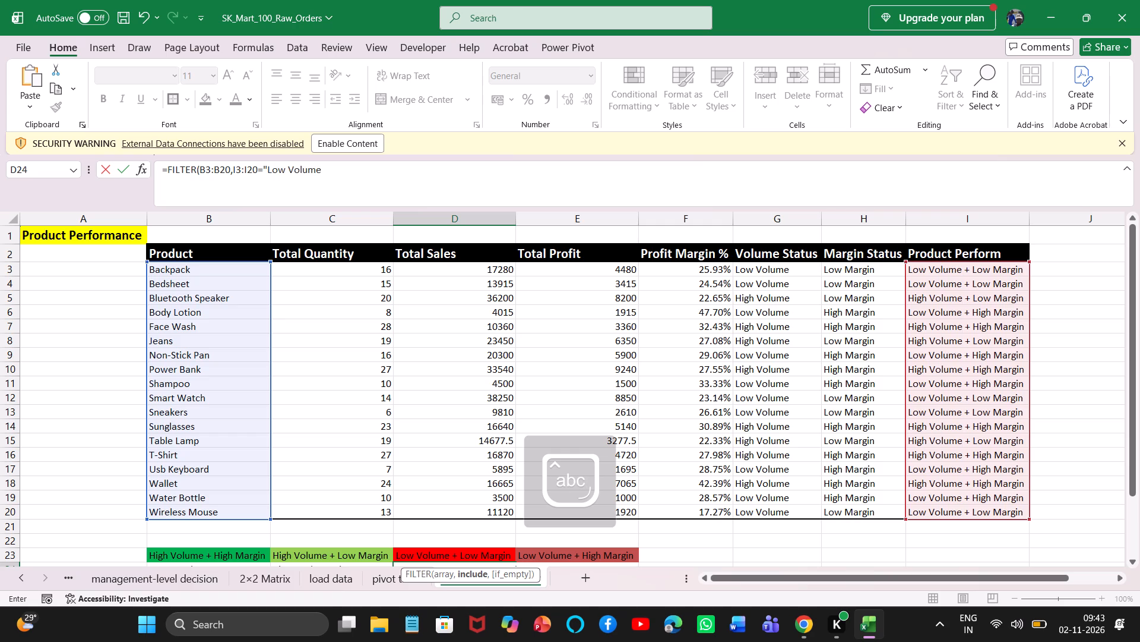
text(+)
key(space)
key(Return)
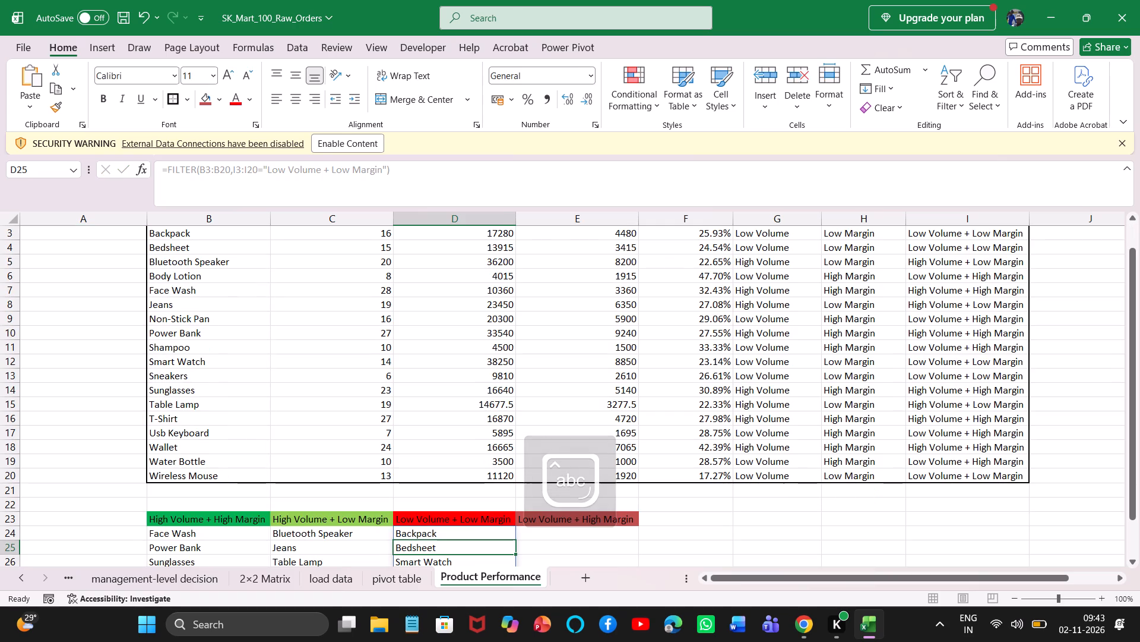
Enter a FILTER formula in E24 with B3:B20, I3:I20 and "Low Volume + High Margin" as three comma-separated arguments.
click(559, 538)
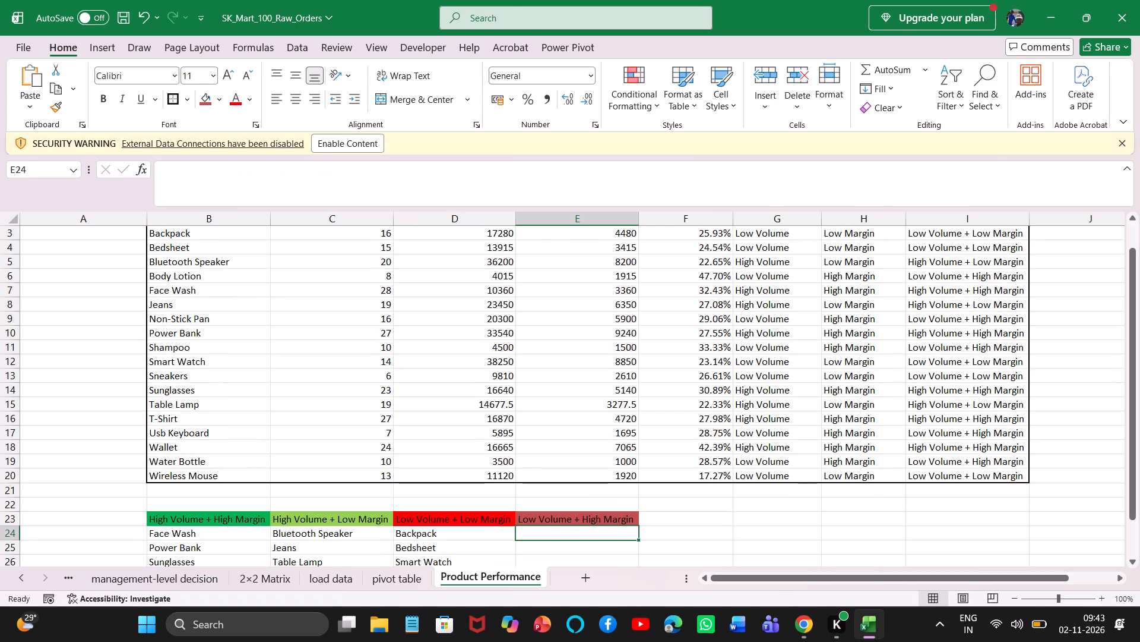
text(=filter)
key(Tab)
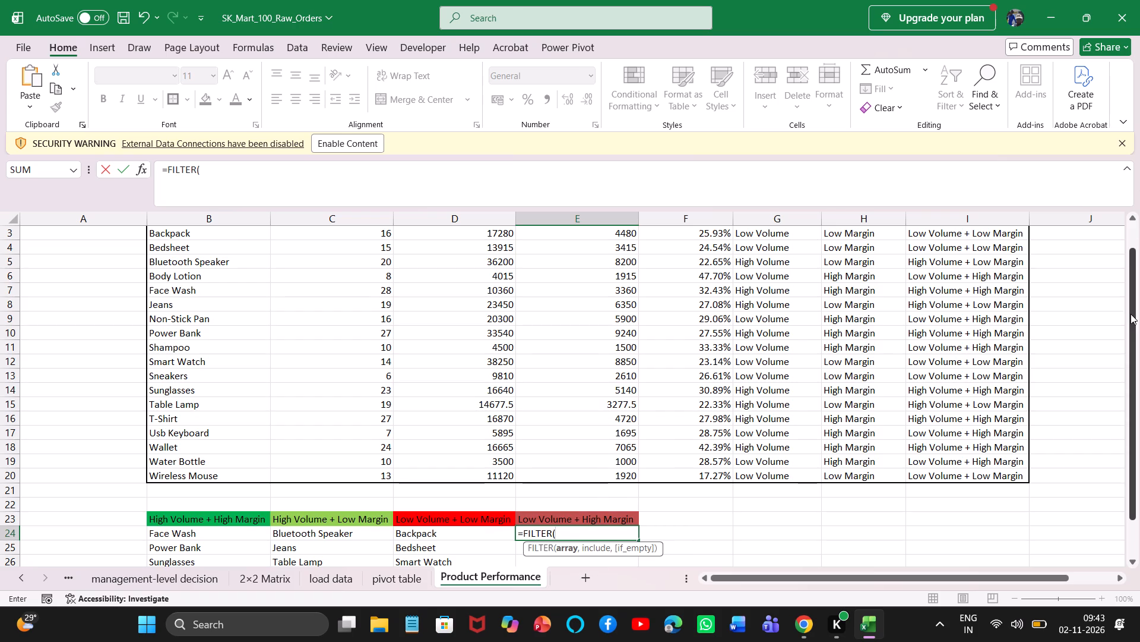
drag(1132, 314, 1132, 248)
click(176, 272)
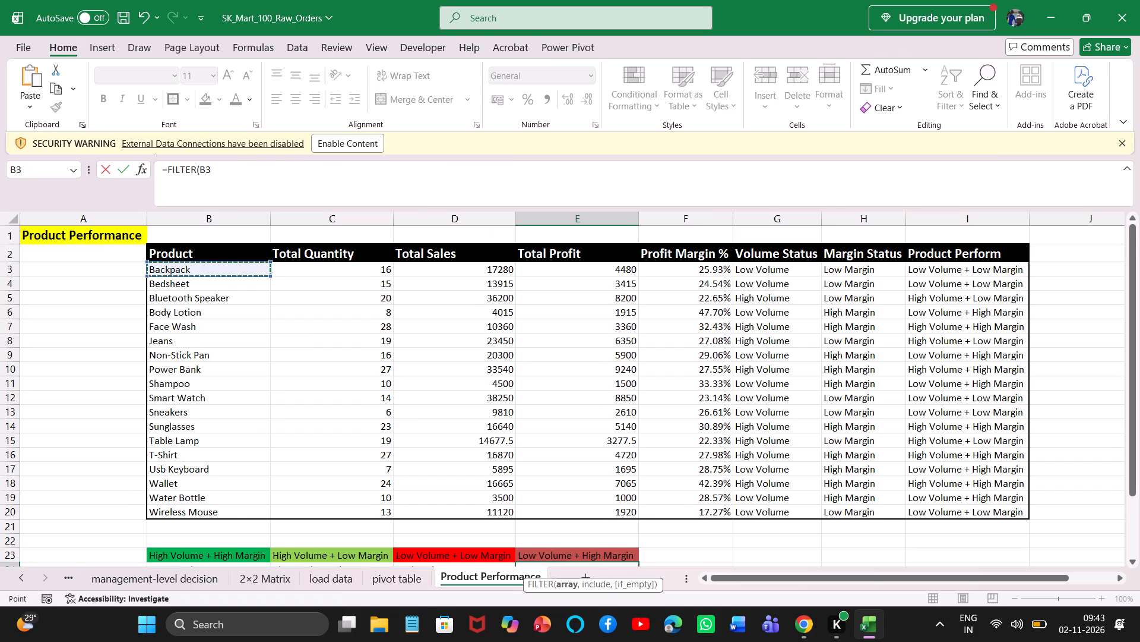
key(ctrl+shift+Down)
key(comma)
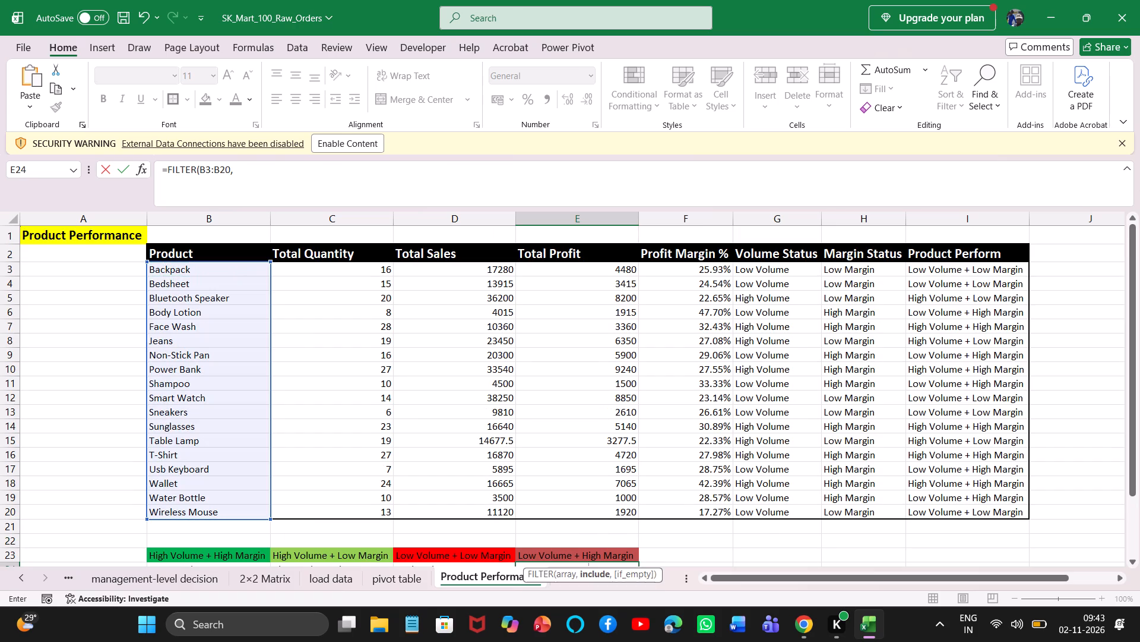
click(967, 268)
key(ctrl+shift+Down)
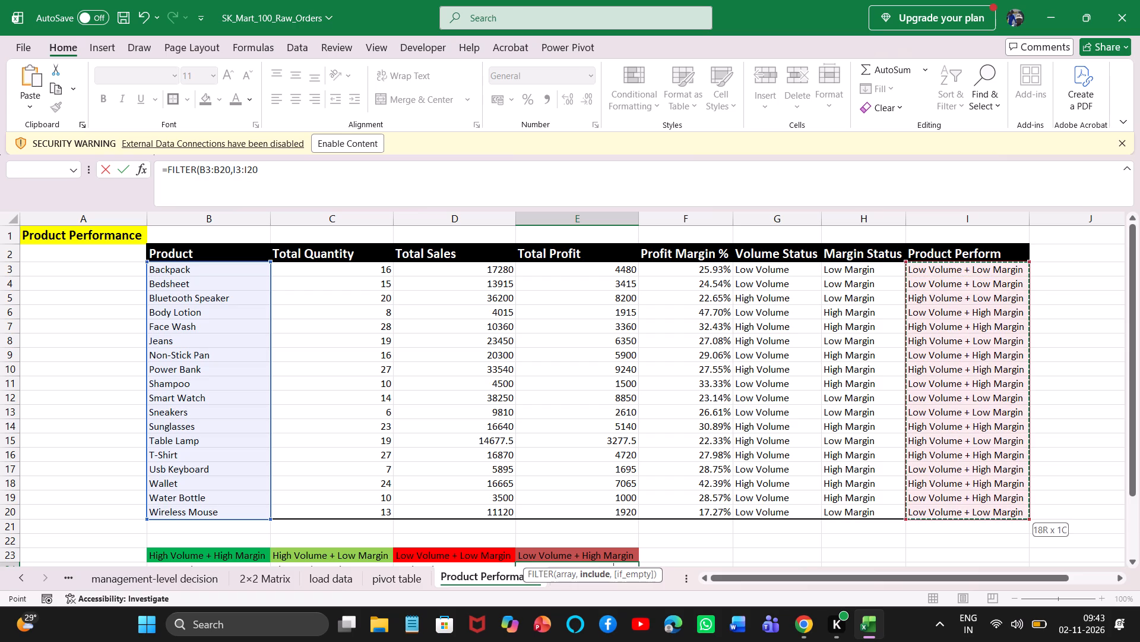
text(,")
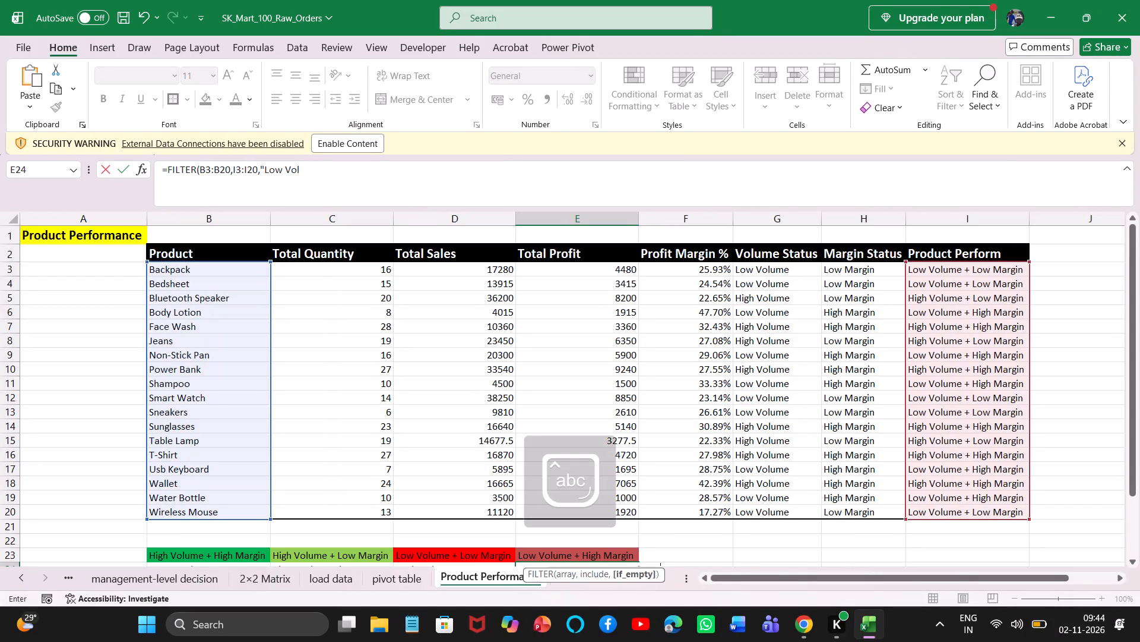
key(space)
text(+)
key(space)
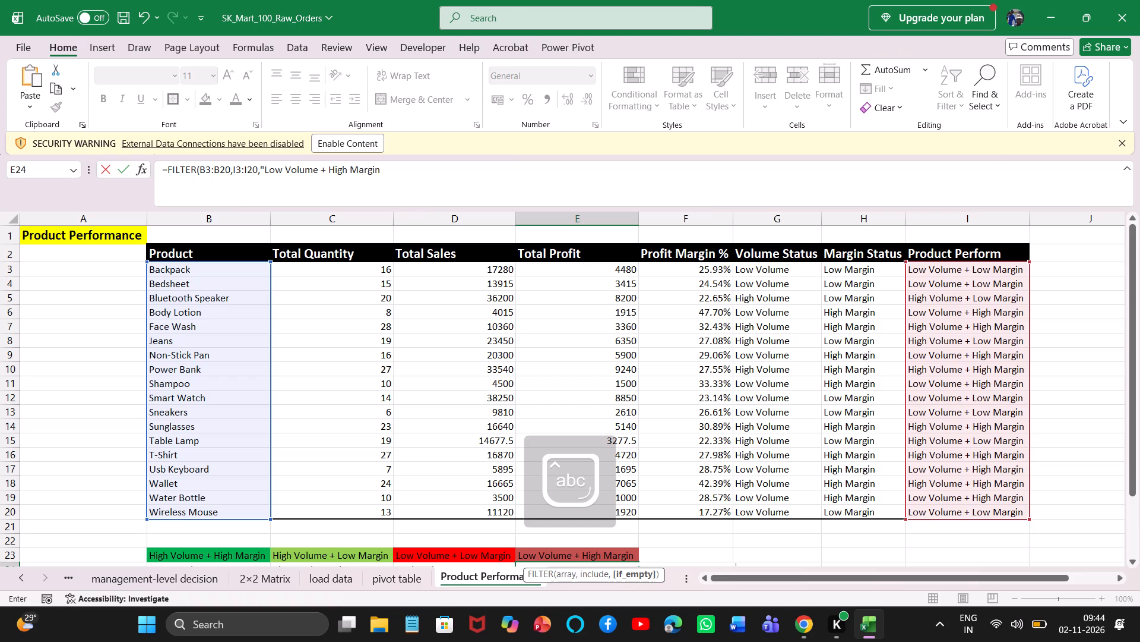
key(shift+quotedbl)
key(shift+parenright)
key(Return)
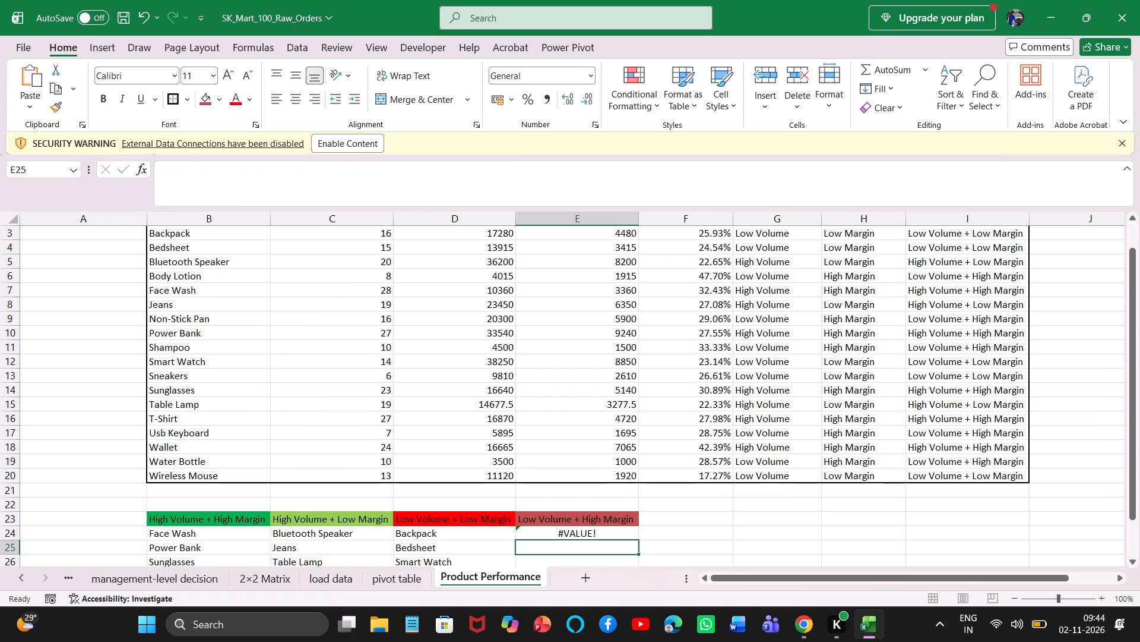
Correct the FILTER formula in E24 so its include condition reads I3:I20="Low Volume + High Margin".
click(570, 534)
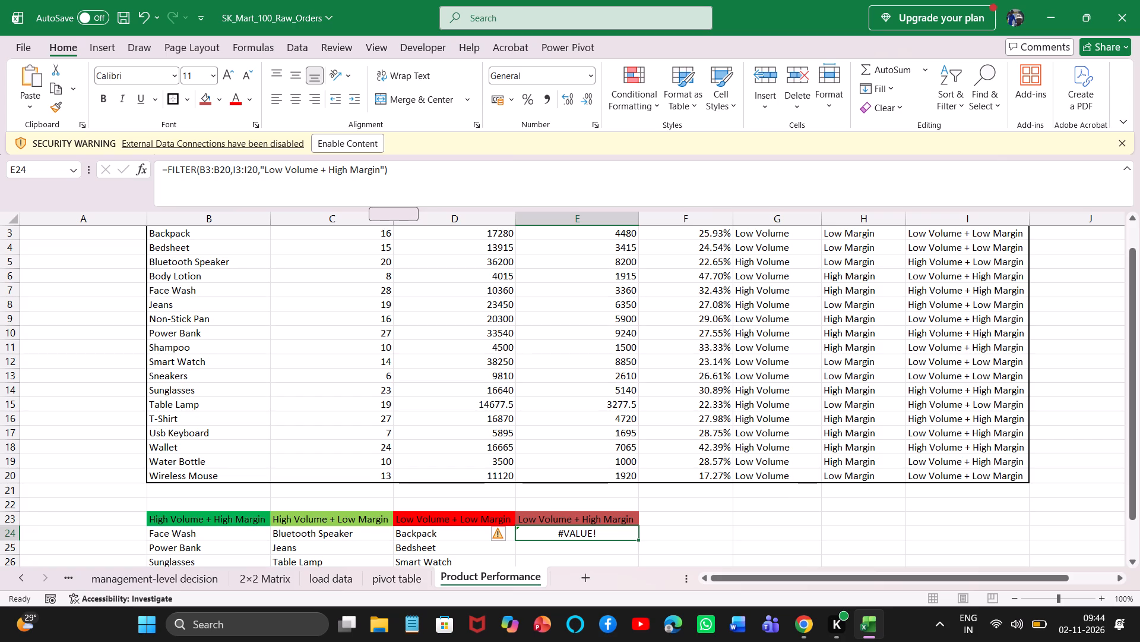
click(260, 171)
key(BackSpace)
key(equal)
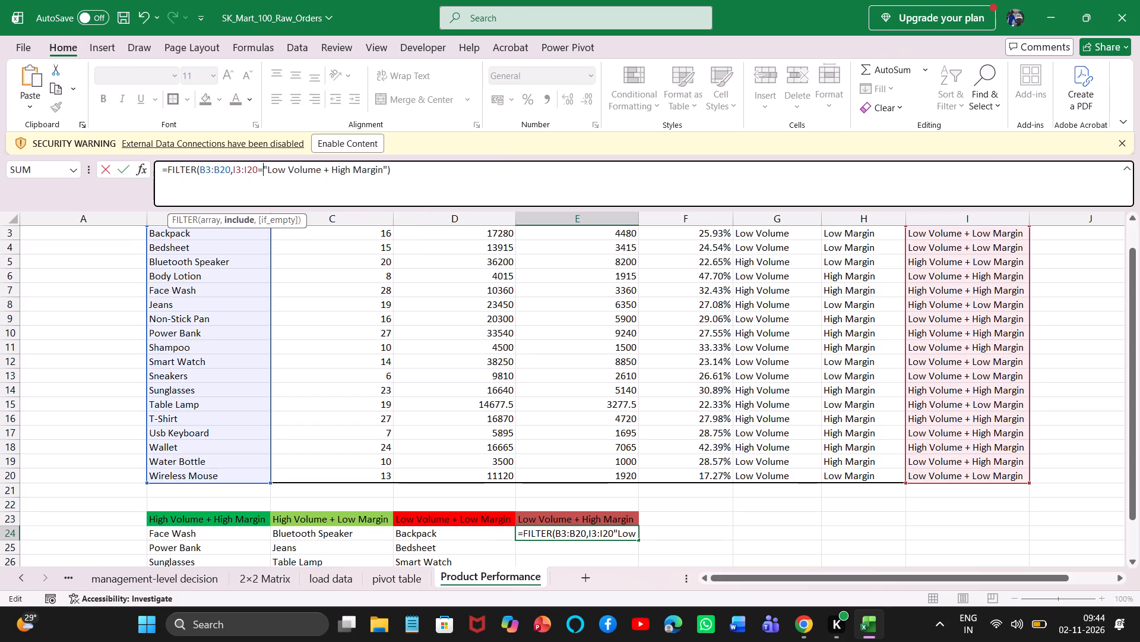
key(Return)
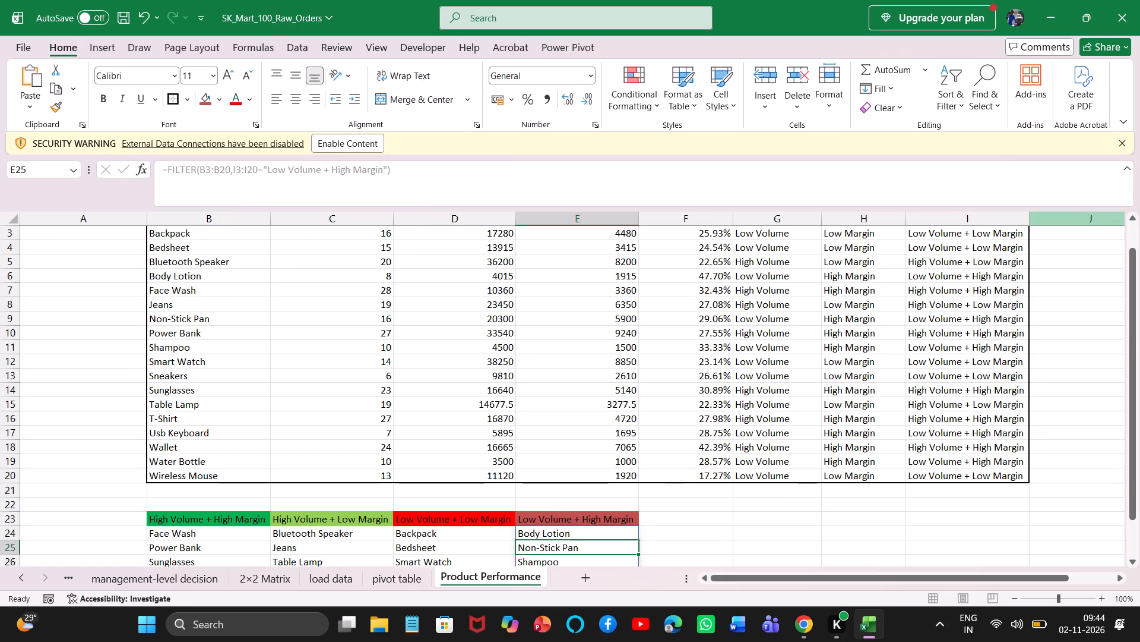
Dismiss the security warning about external data connections.
click(1126, 143)
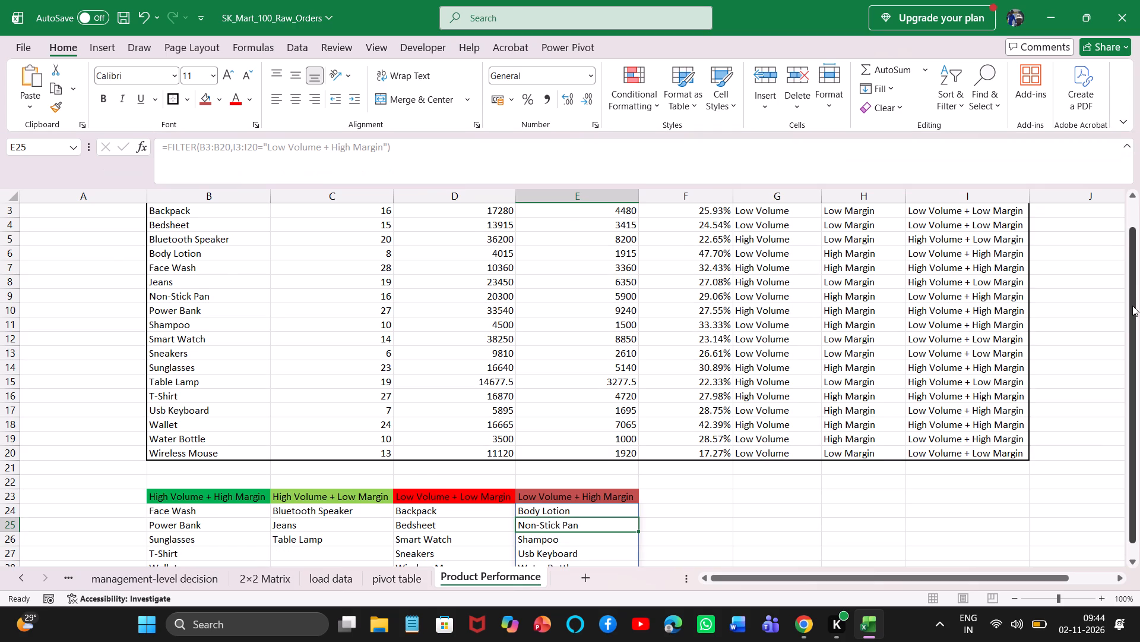
Review the product lists under the four category headings in row 23.
drag(1132, 306, 1129, 448)
click(853, 519)
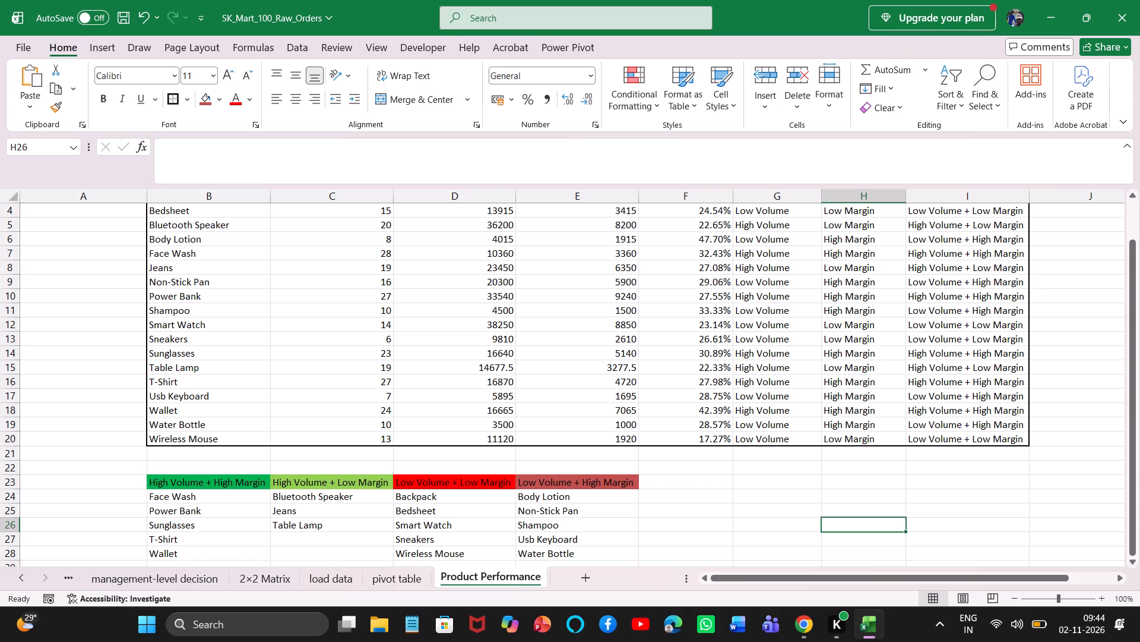
double_click(1130, 561)
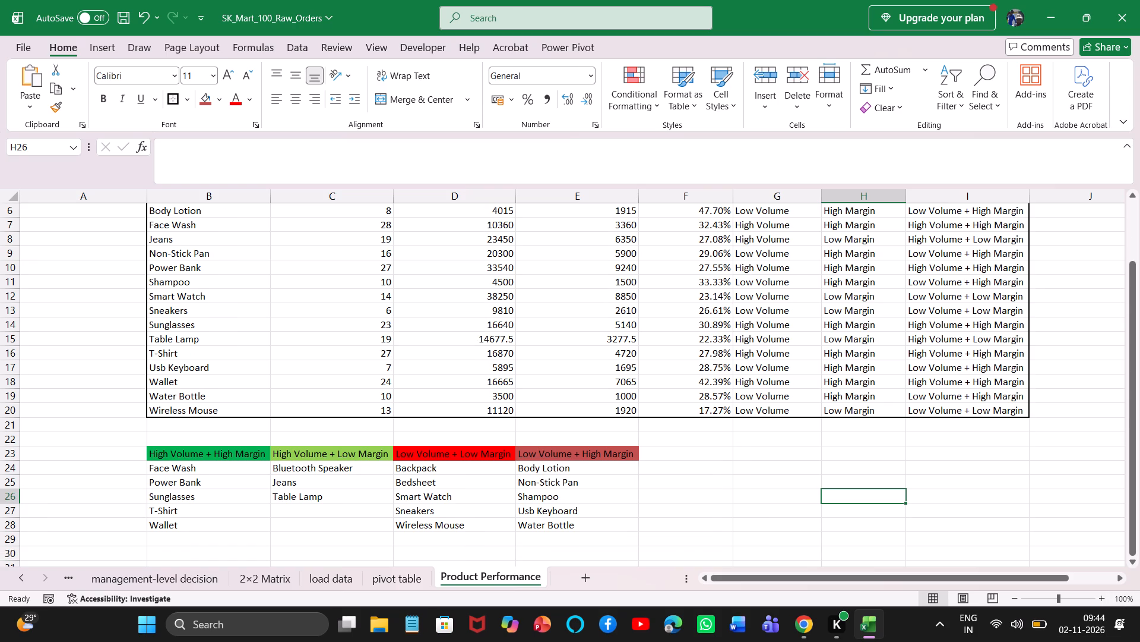
click(198, 481)
click(86, 522)
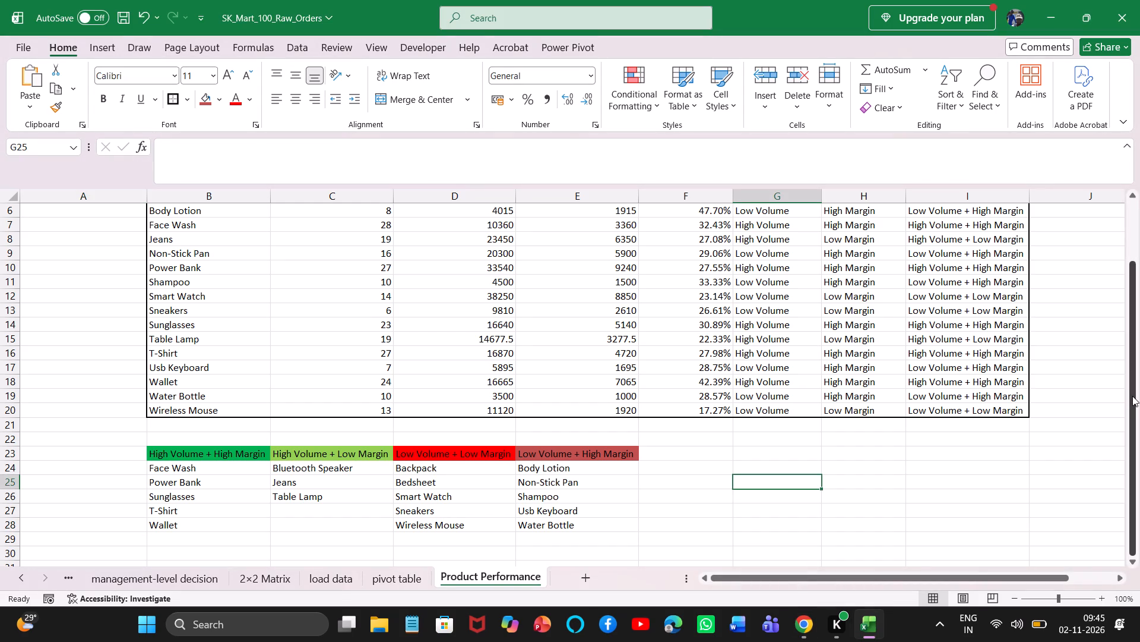
drag(1132, 396, 1113, 253)
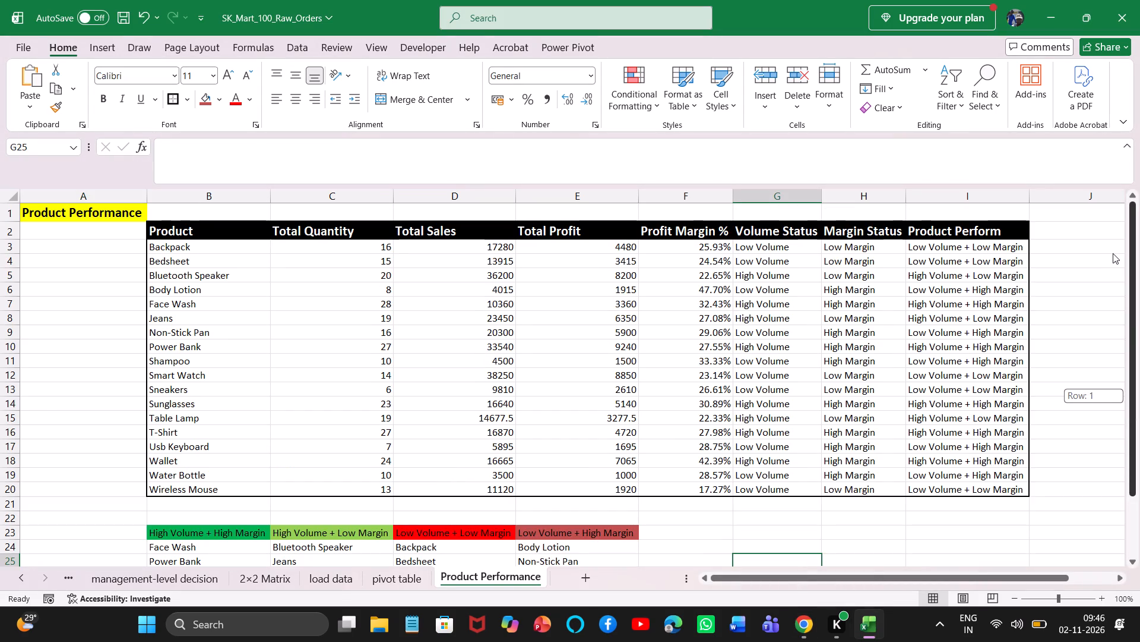
drag(1113, 253, 1111, 306)
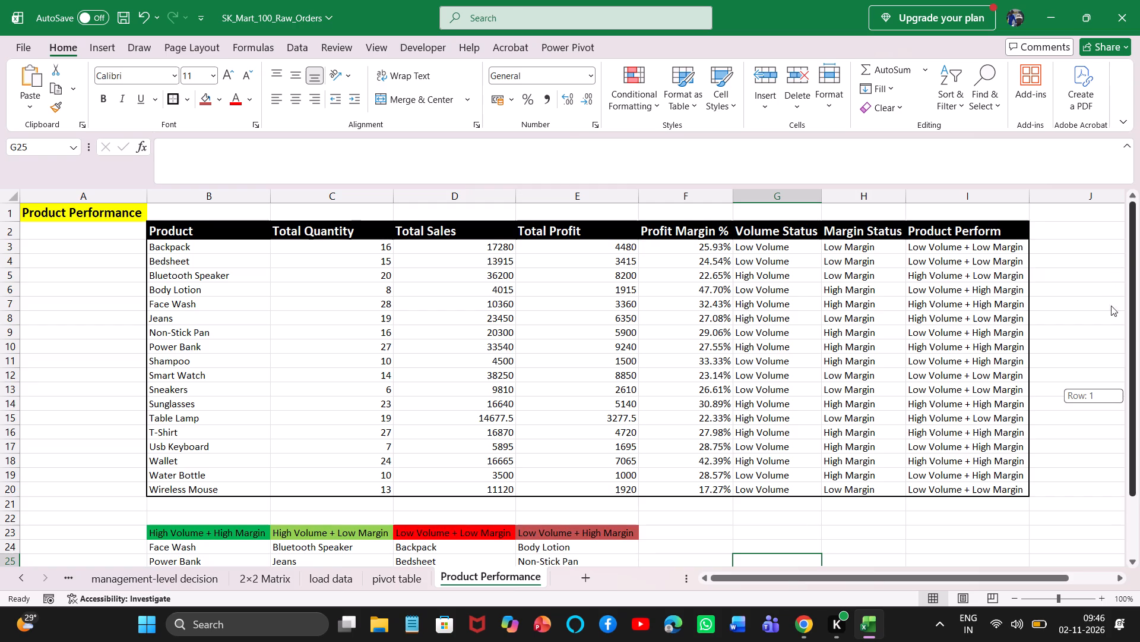
drag(1111, 306, 1102, 440)
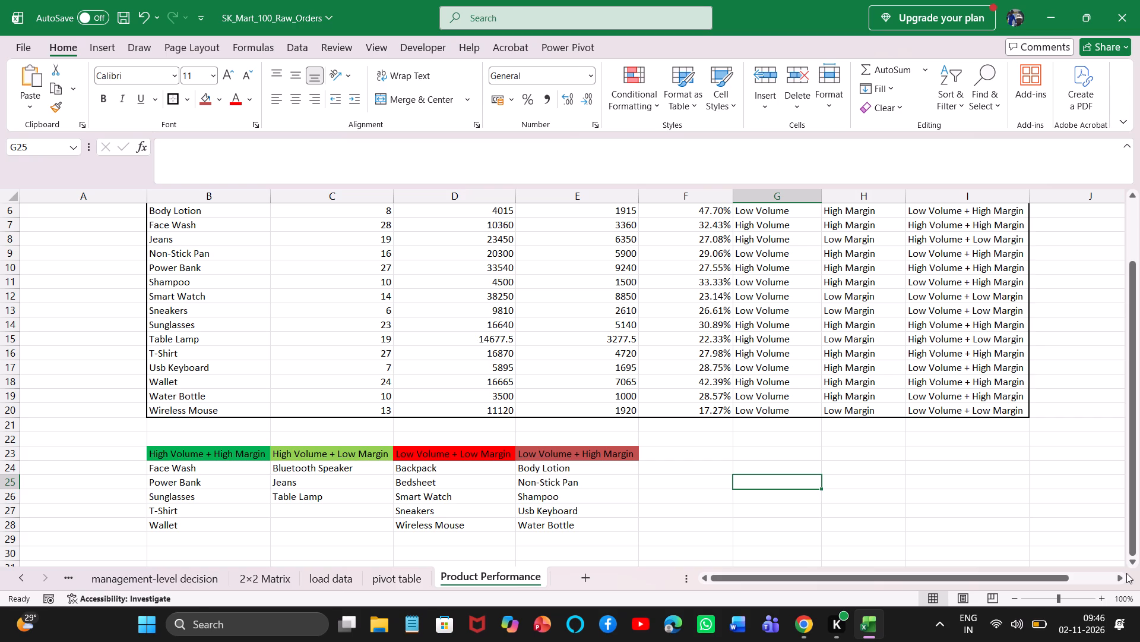
click(274, 578)
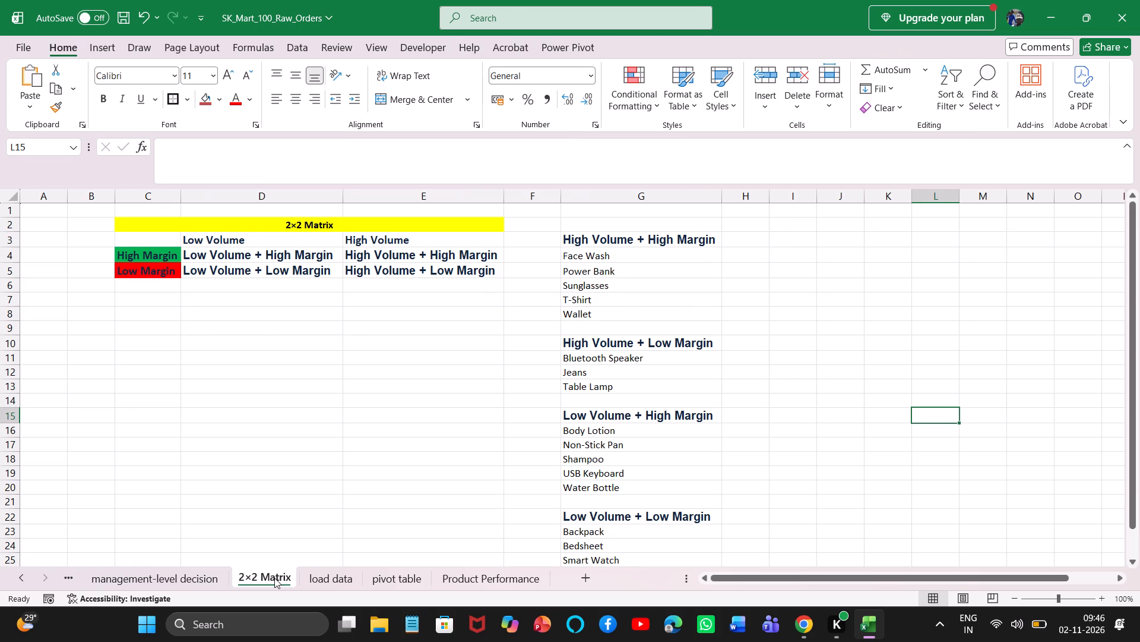
click(324, 574)
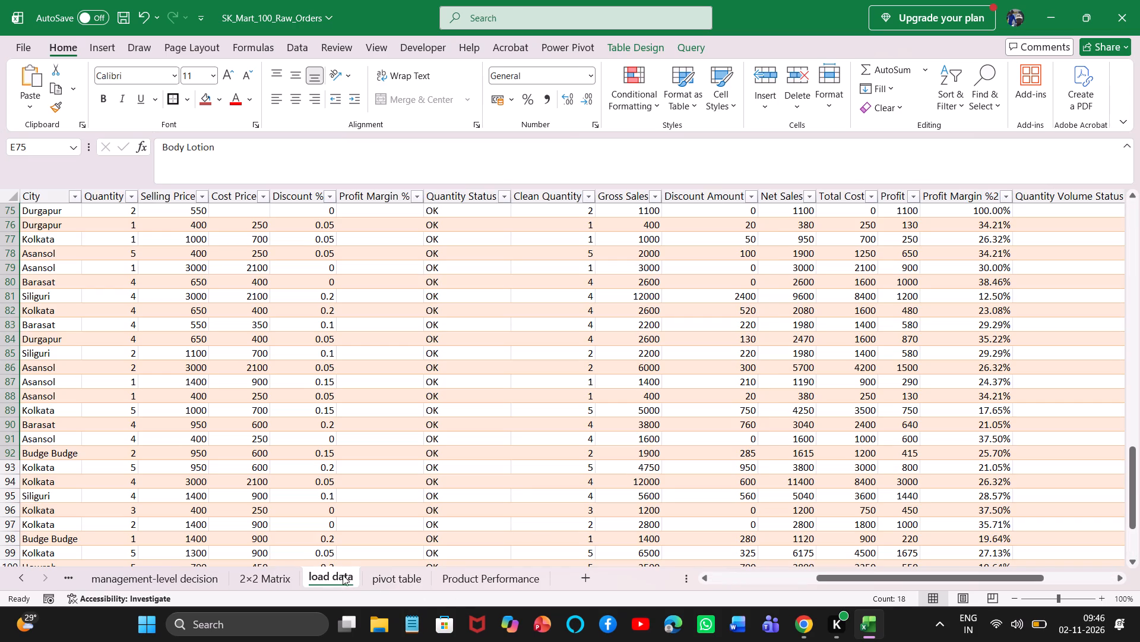
click(176, 580)
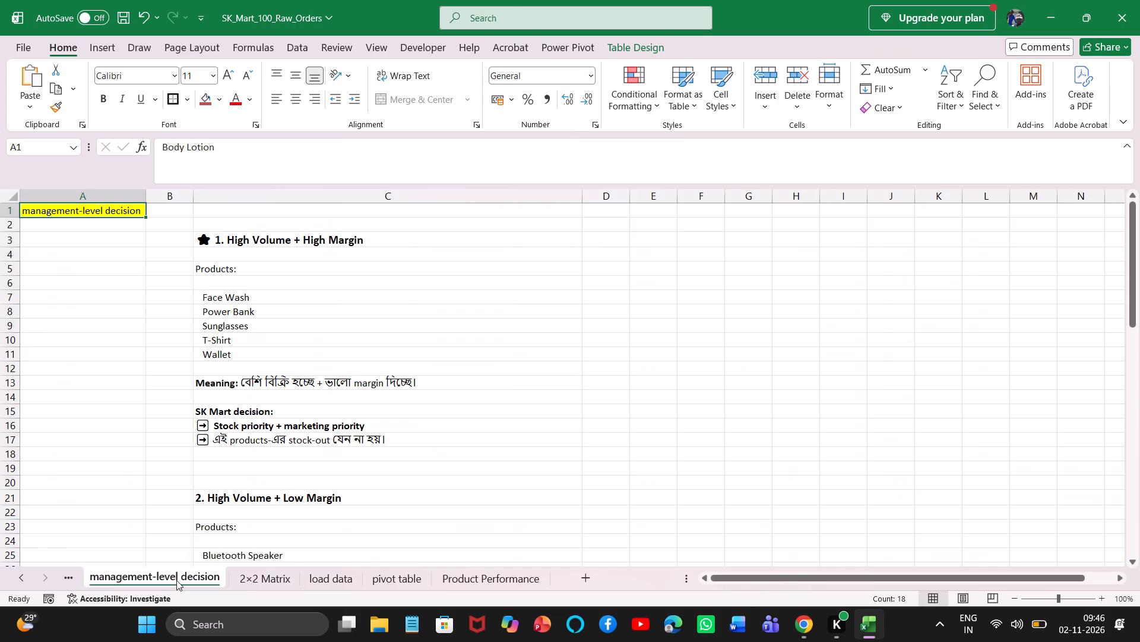
click(480, 574)
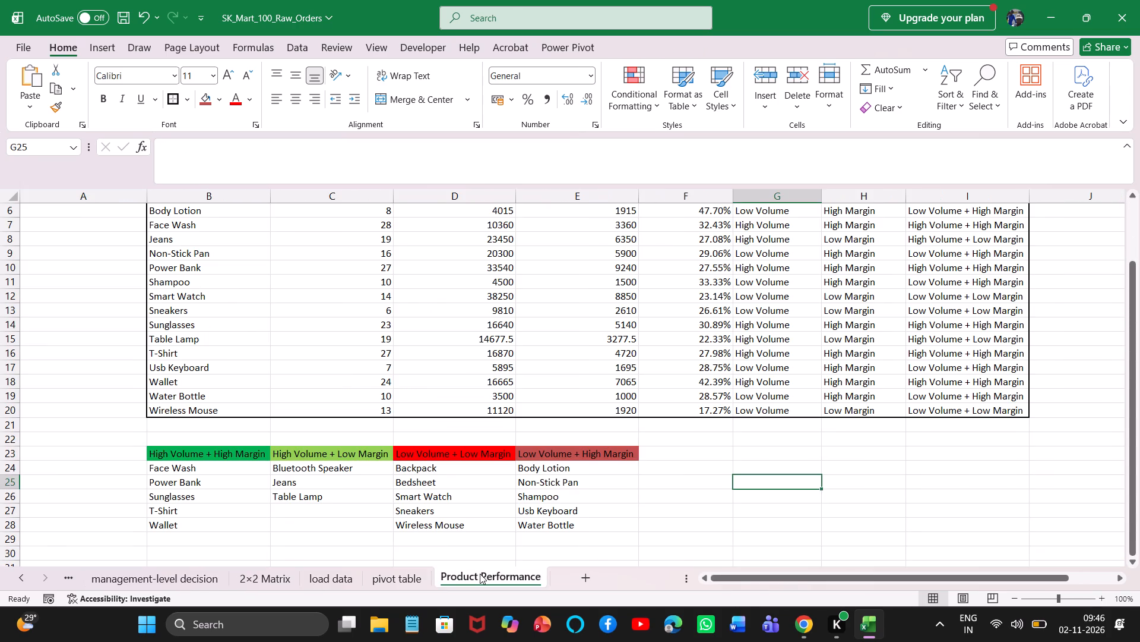
Enter the header "Product Performance" in cell L2 of the Product Performance sheet, beside the main table.
click(748, 572)
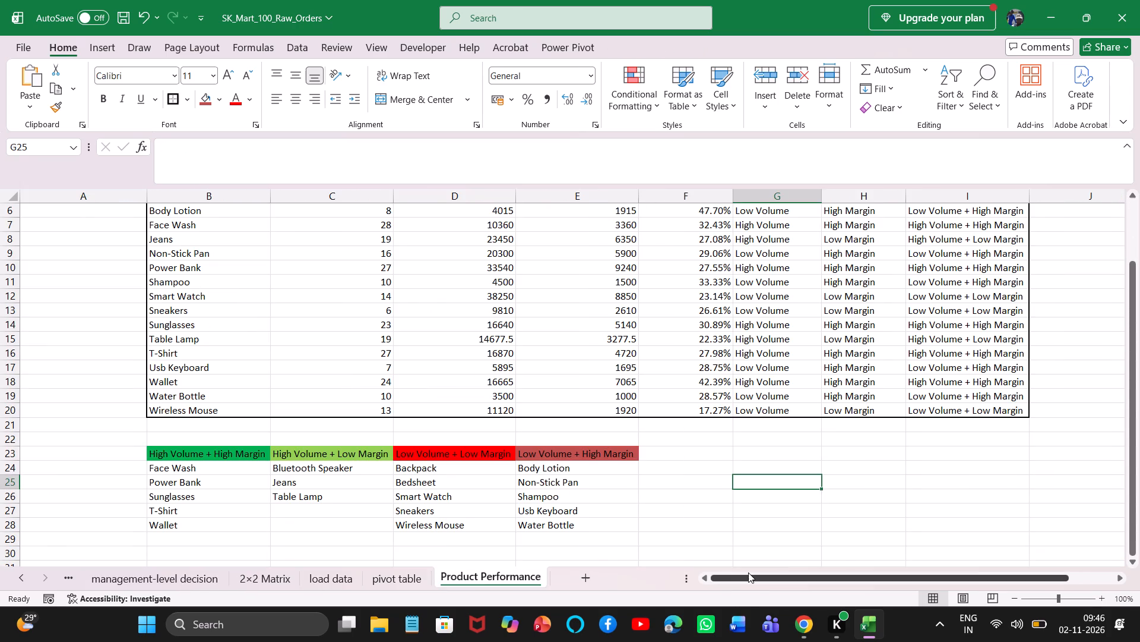
drag(1056, 577, 1105, 575)
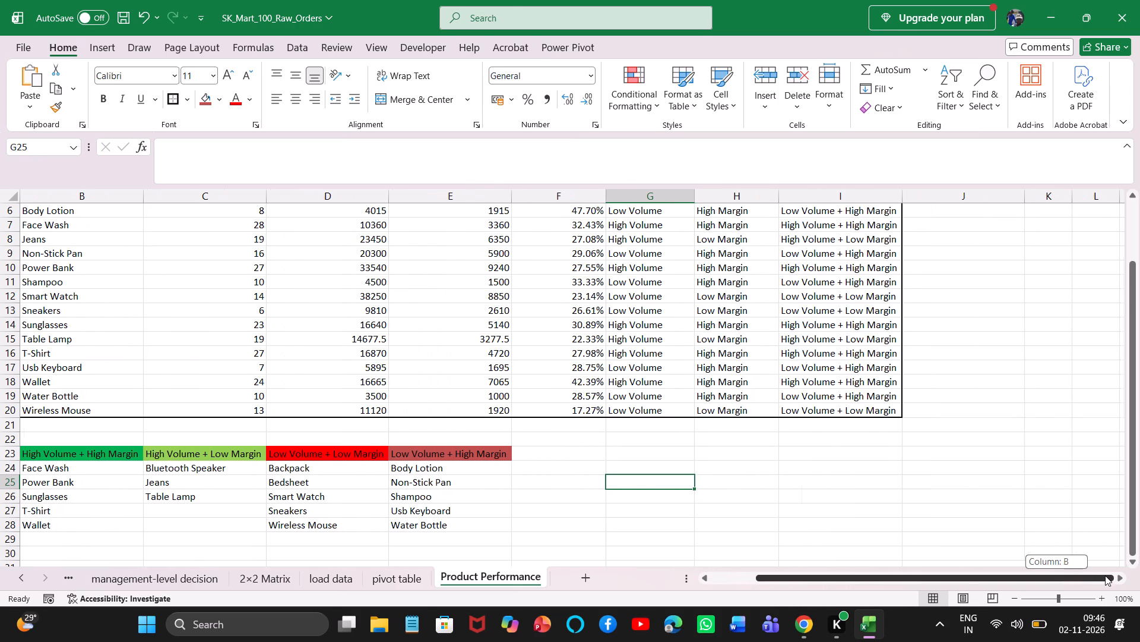
drag(1105, 575, 1109, 576)
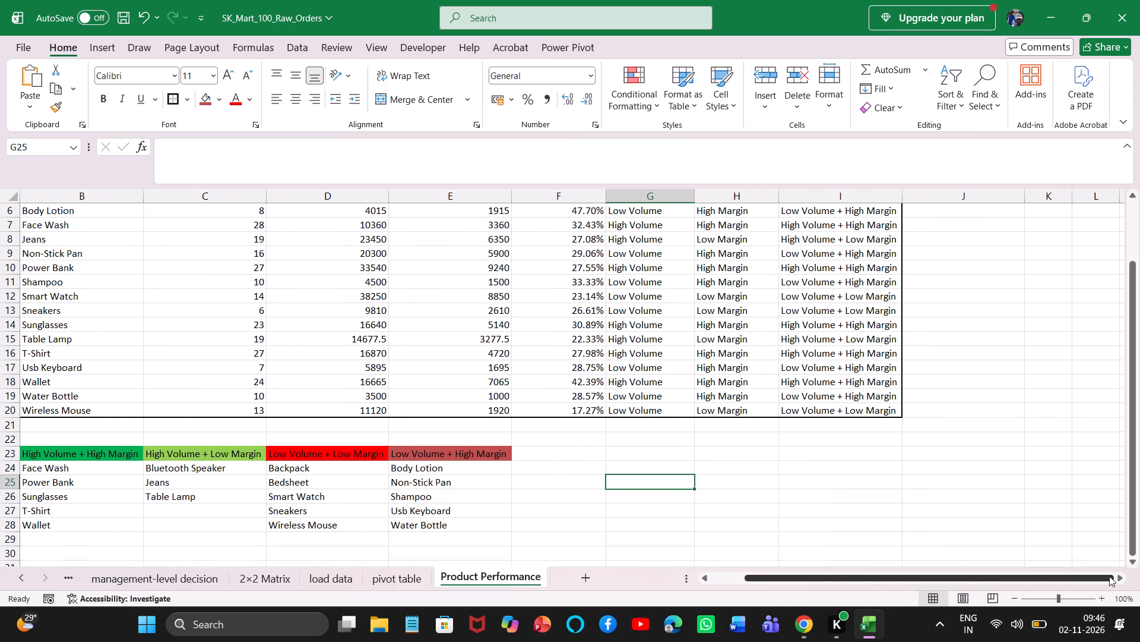
drag(1132, 488, 1114, 328)
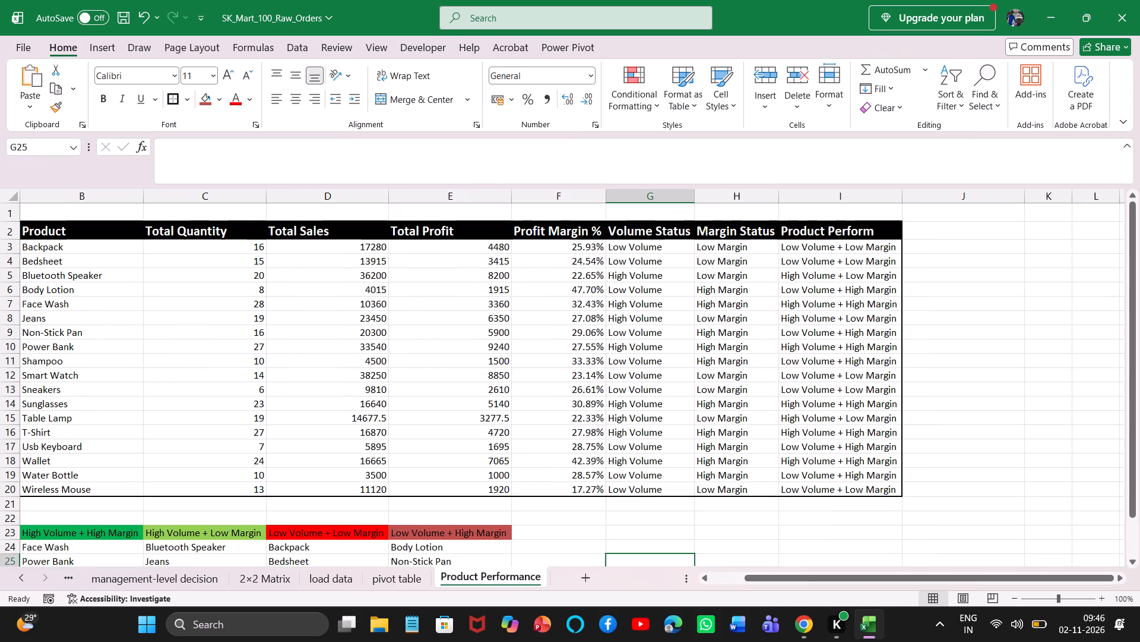
click(1047, 238)
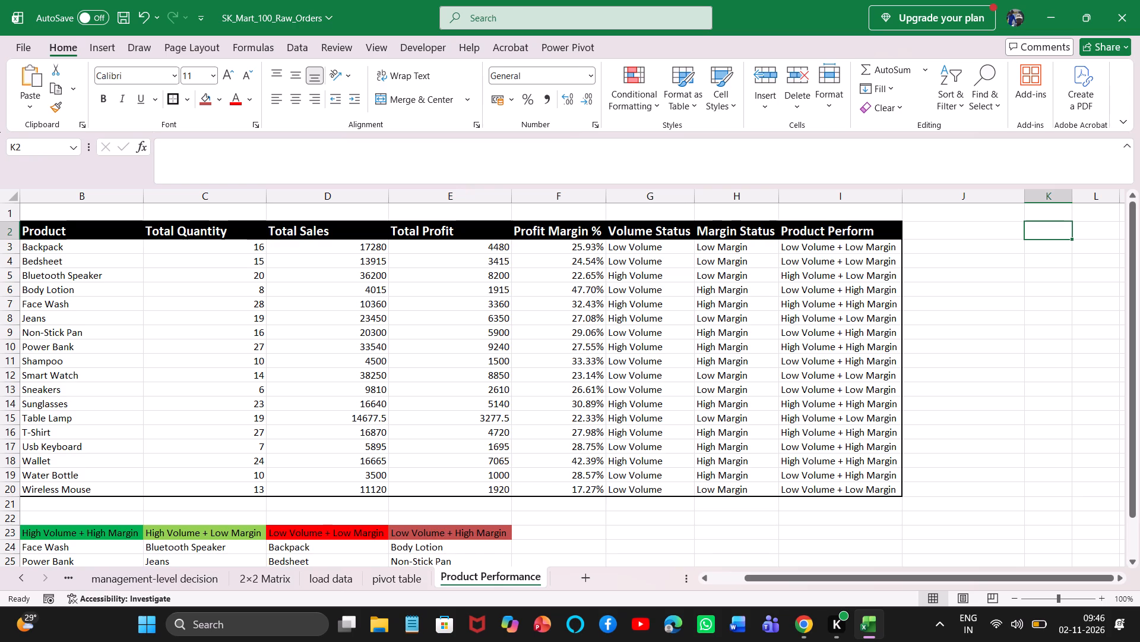
click(1084, 231)
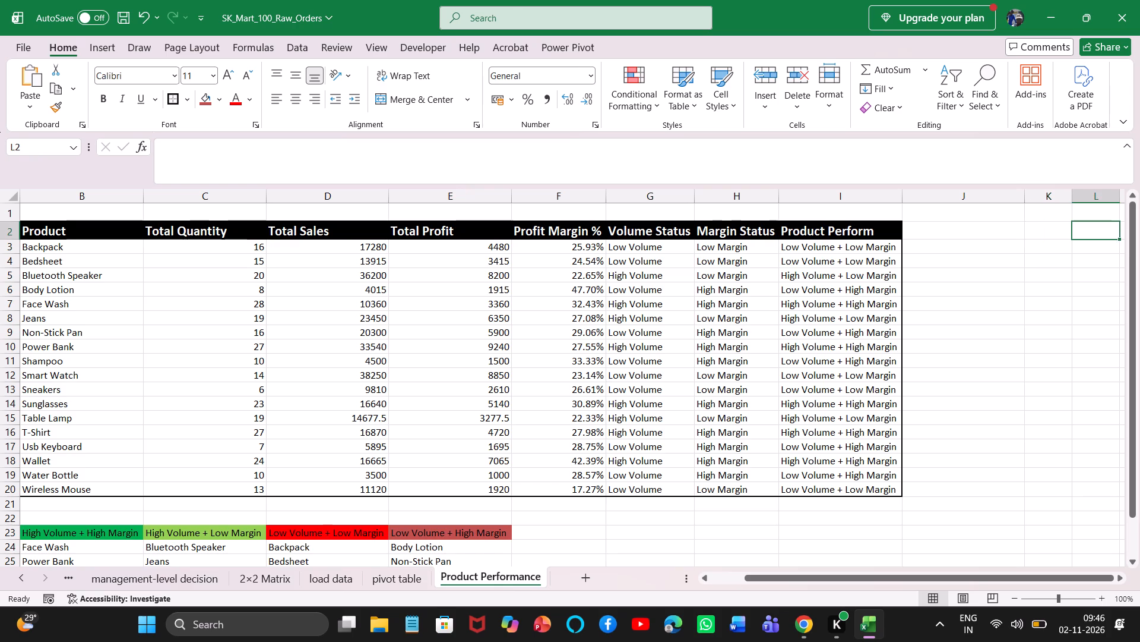
key(alt+Tab)
key(alt+Tab)
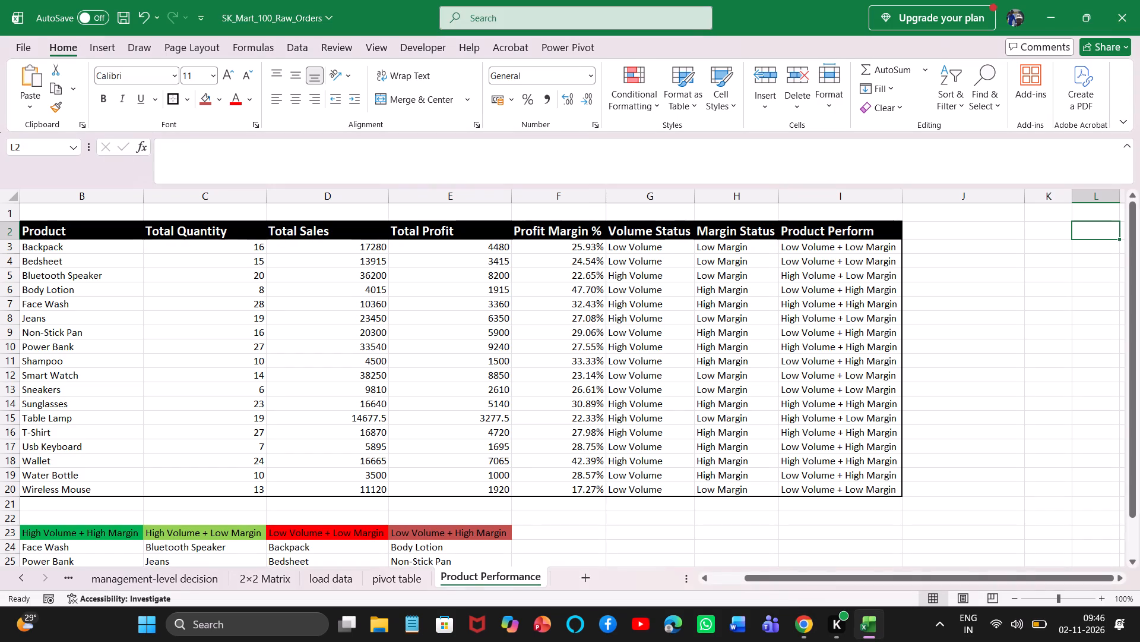
text(roduct)
key(space)
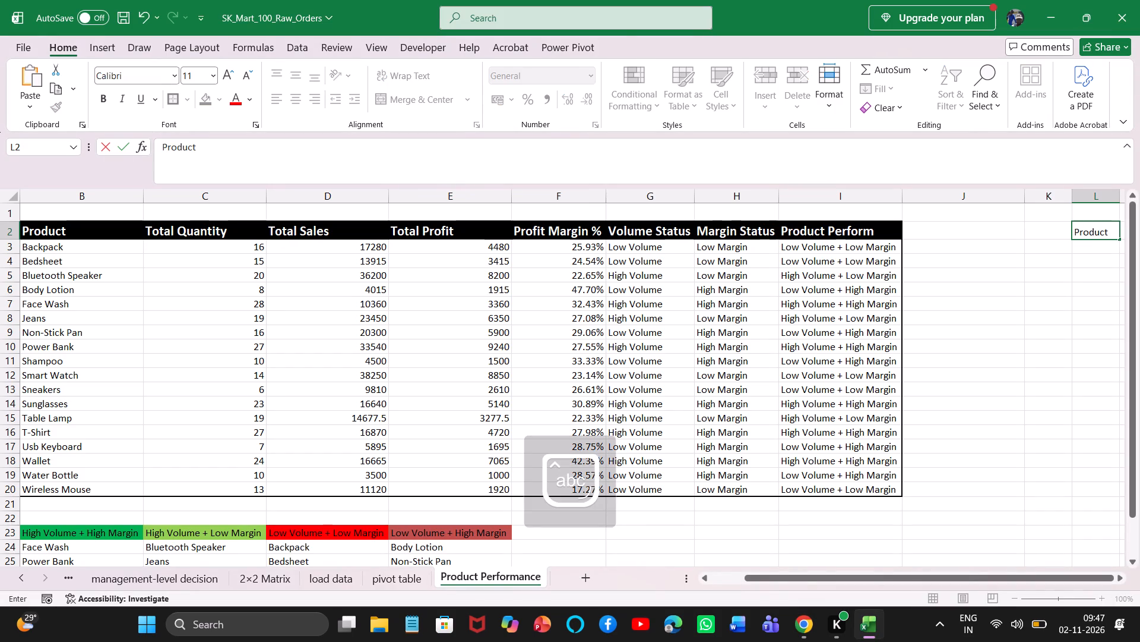
key(BackSpace)
key(BackSpace)
key(BackSpace)
key(BackSpace)
key(BackSpace)
key(BackSpace)
key(BackSpace)
key(BackSpace)
key(BackSpace)
key(BackSpace)
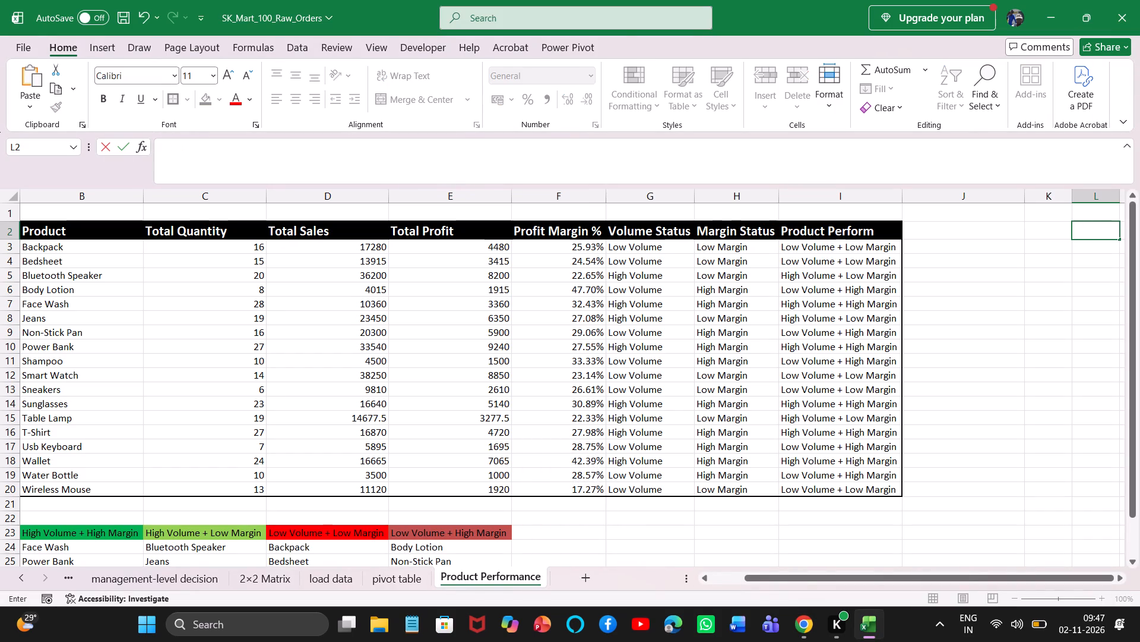
text(roduct)
key(space)
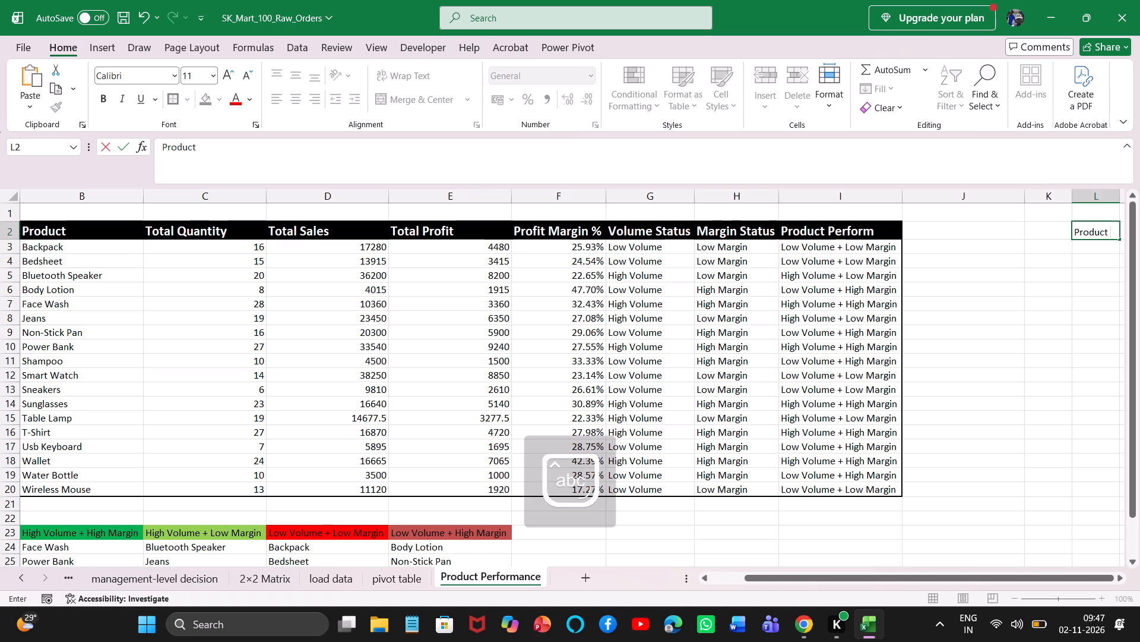
text(we)
key(BackSpace)
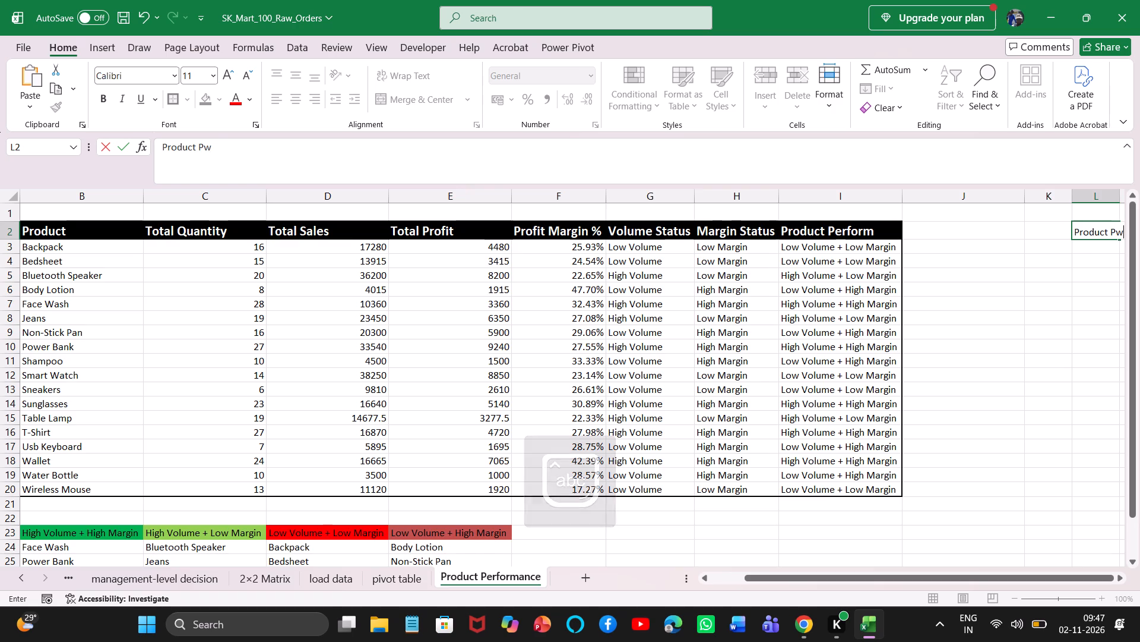
key(BackSpace)
text(erformance)
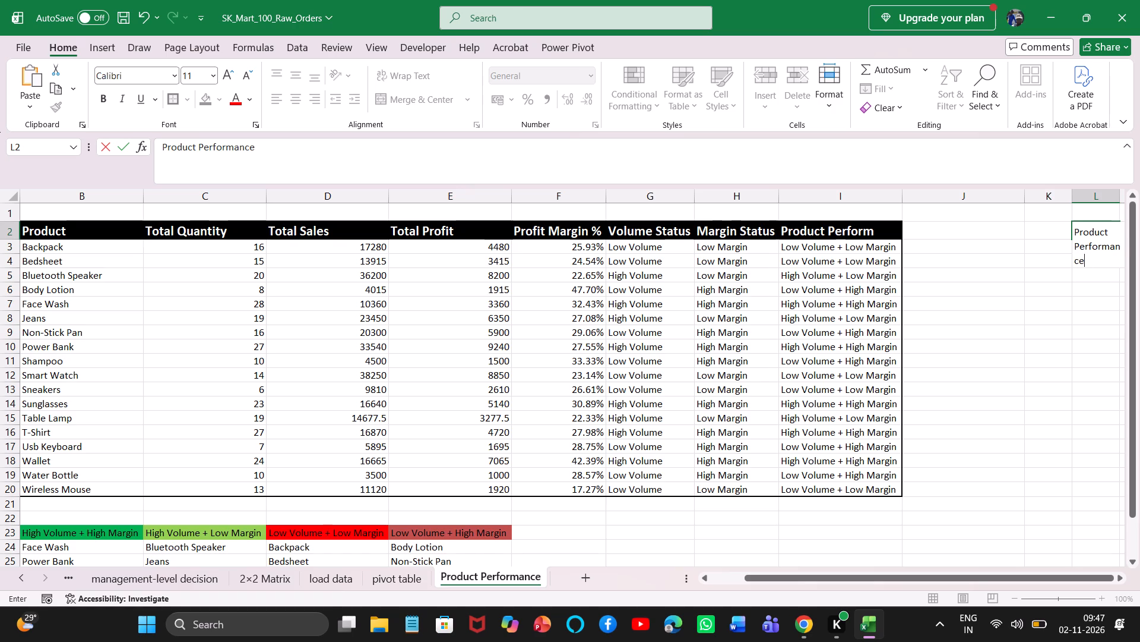
key(Right)
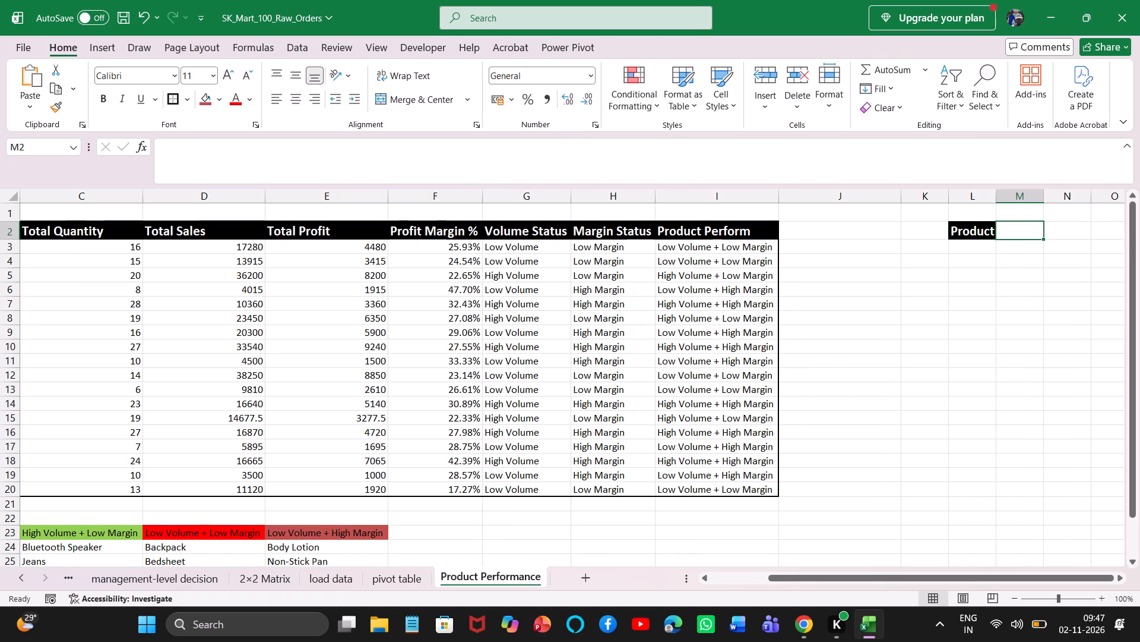
Fit the width of column L to the Product Performance header.
double_click(996, 200)
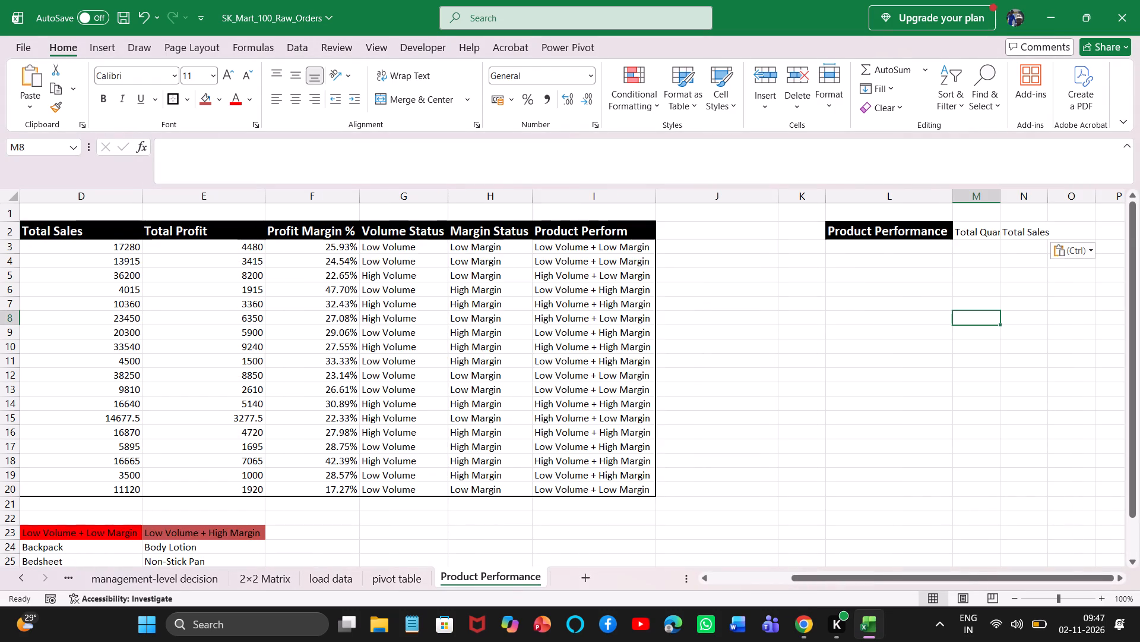
Enter the header "Total Profit" in cell O2, starting from the heading text in ChatGPT's summary table.
click(927, 225)
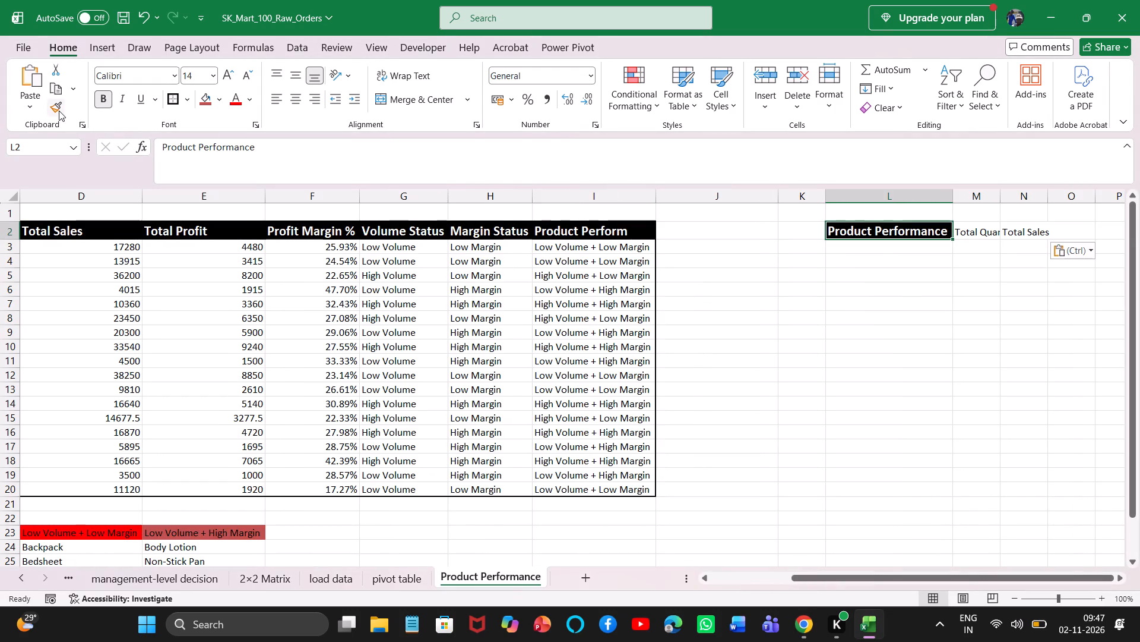
key(Tab)
key(Tab)
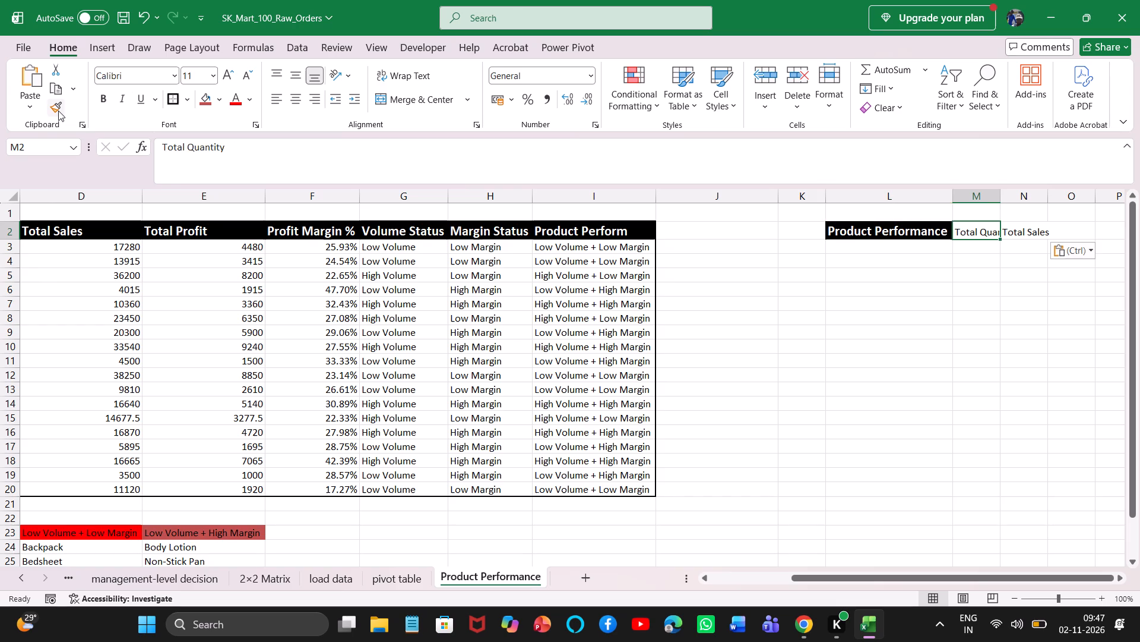
key(alt+Tab)
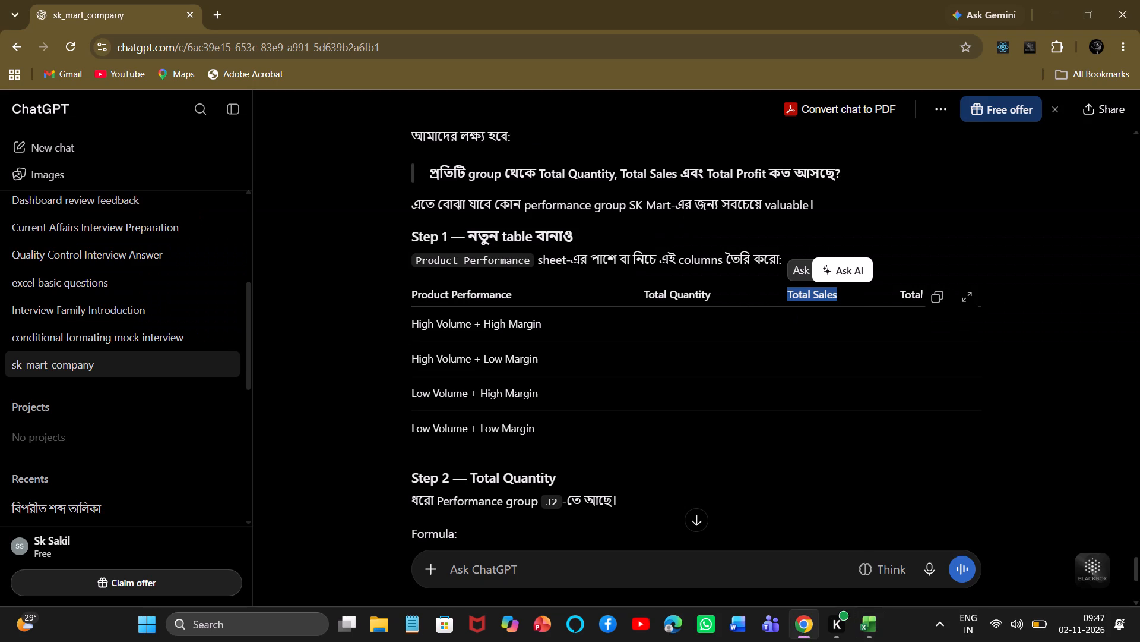
drag(900, 297, 961, 297)
click(1023, 360)
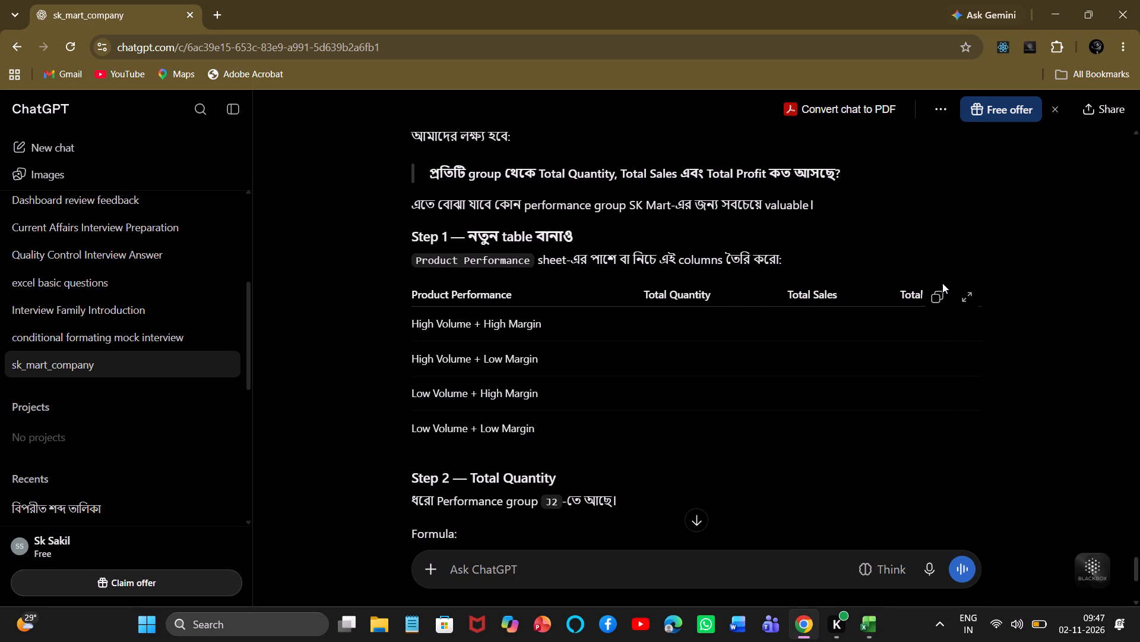
drag(904, 293, 962, 303)
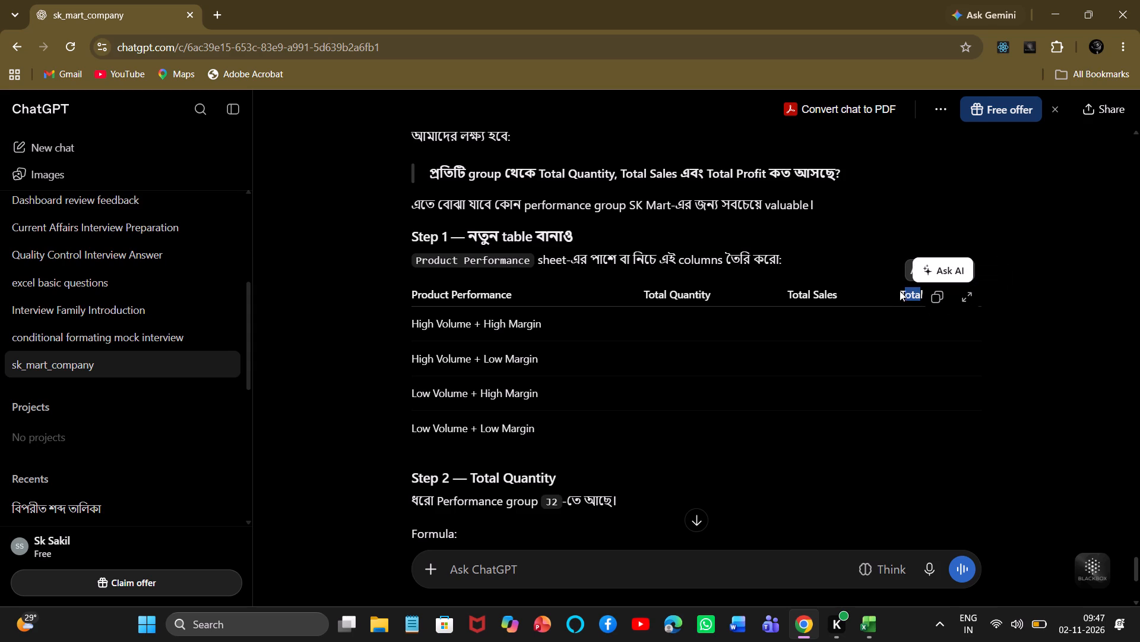
drag(900, 291, 965, 295)
key(ctrl+c)
key(alt+Tab)
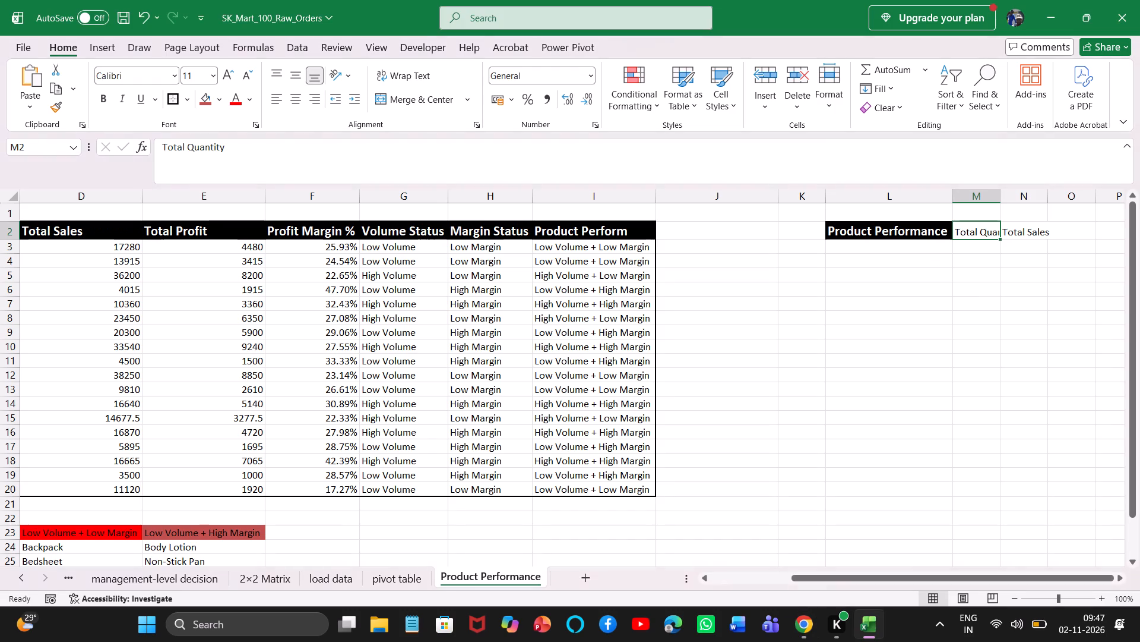
click(1035, 235)
key(Right)
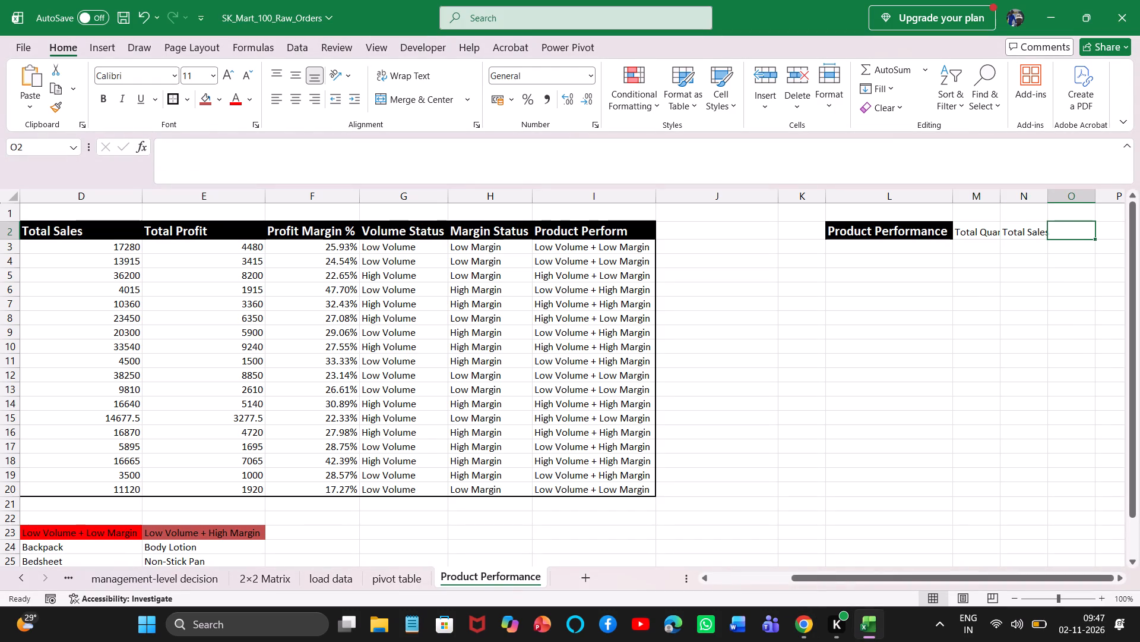
key(ctrl+v)
key(l)
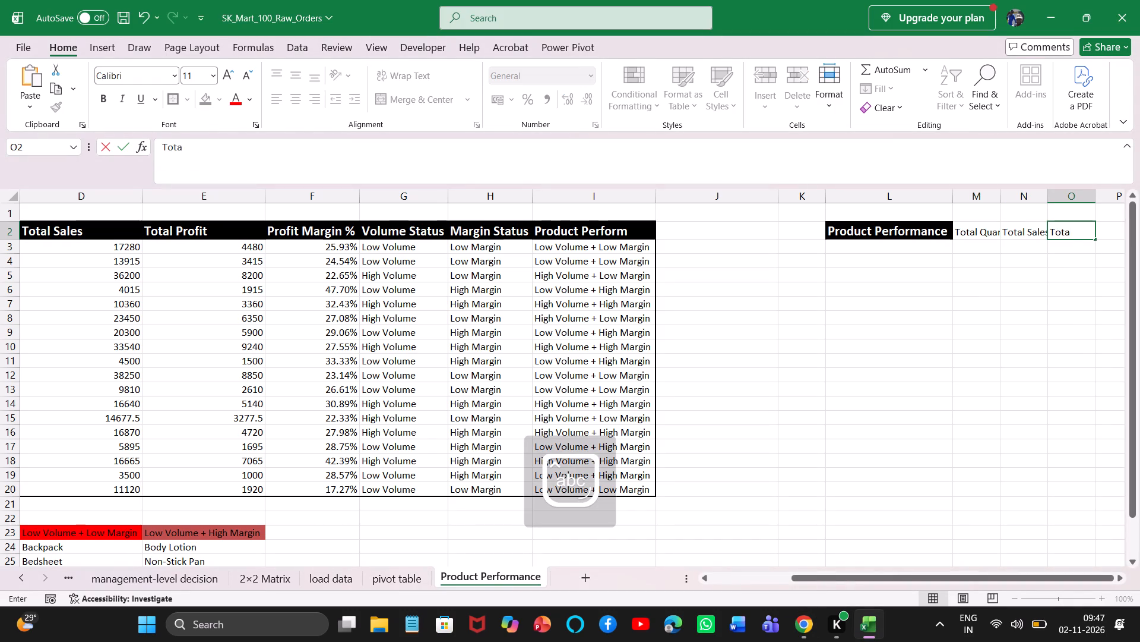
text(rofit)
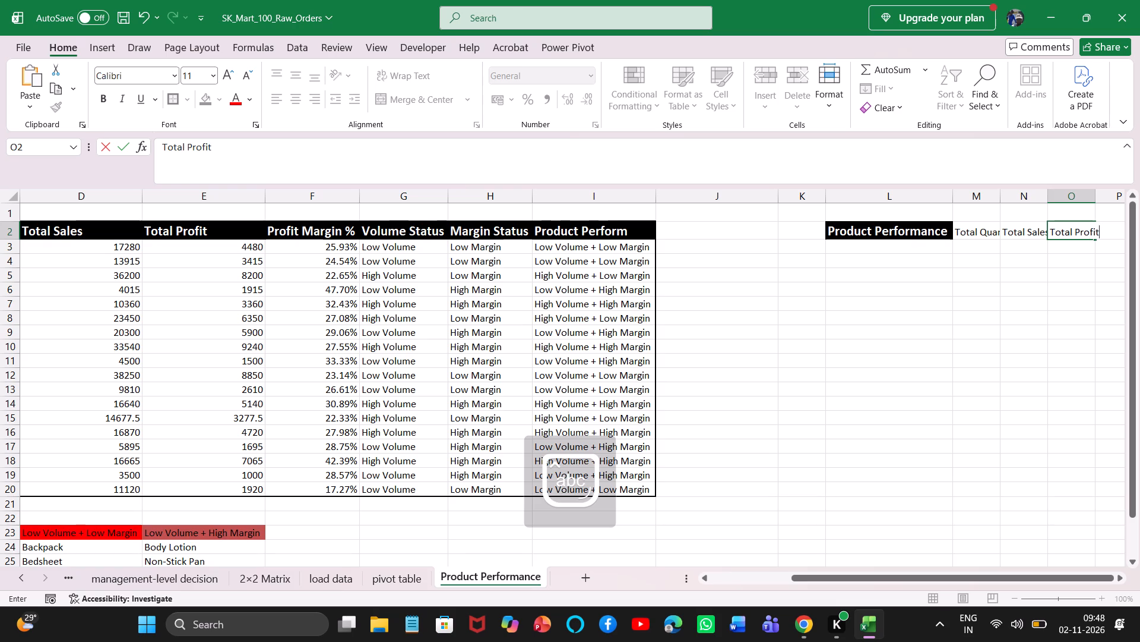
Copy the black header formatting of L2 onto the Total Quantity, Total Sales and Total Profit headers in M2:O2.
click(913, 228)
double_click(56, 111)
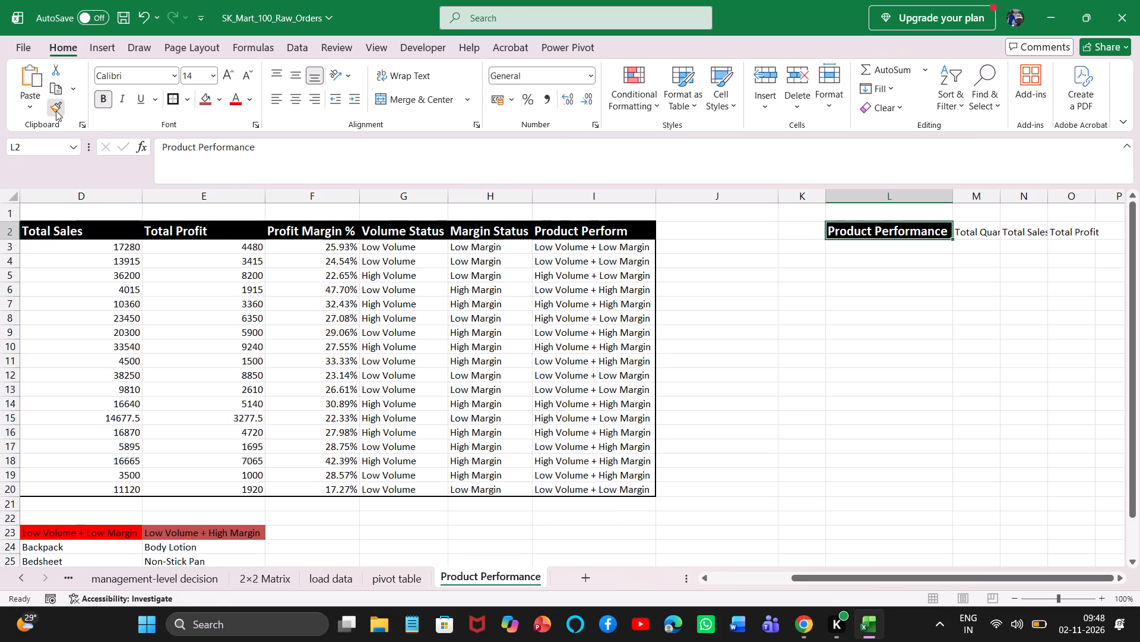
click(985, 230)
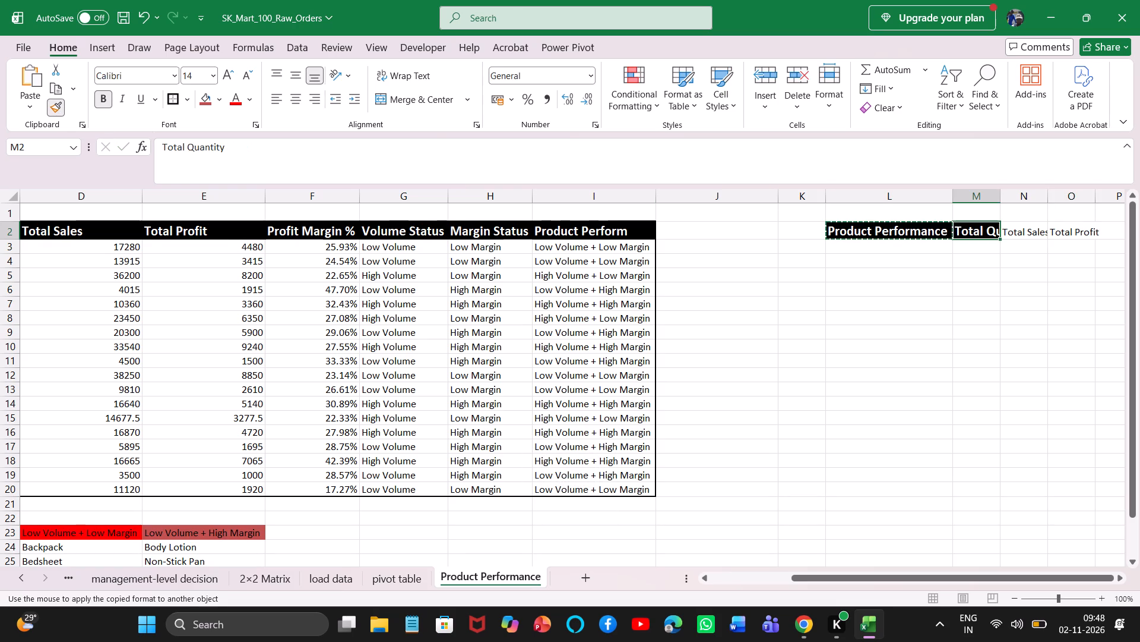
click(1008, 234)
click(1066, 234)
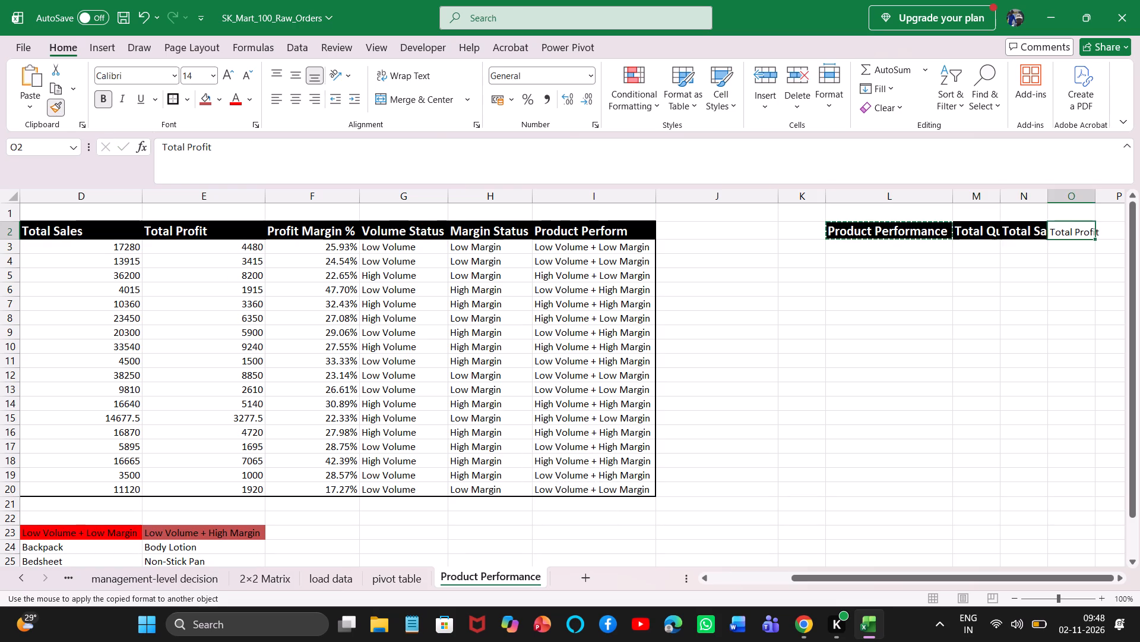
click(56, 110)
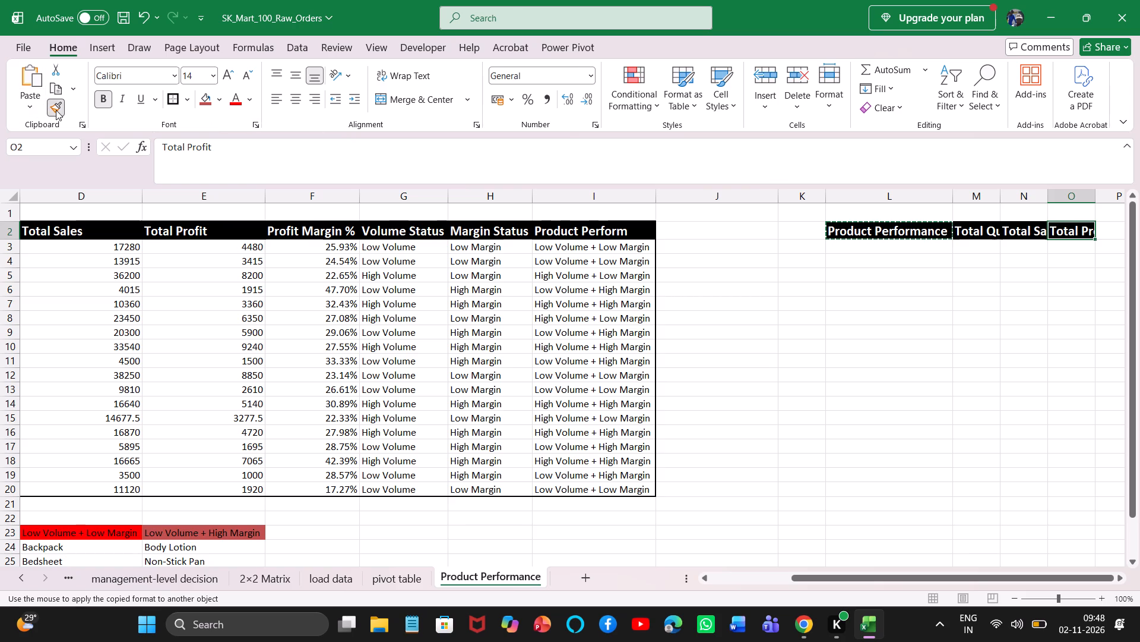
Fit the widths of columns M, N and O to their Total Quantity, Total Sales and Total Profit headers.
double_click(952, 200)
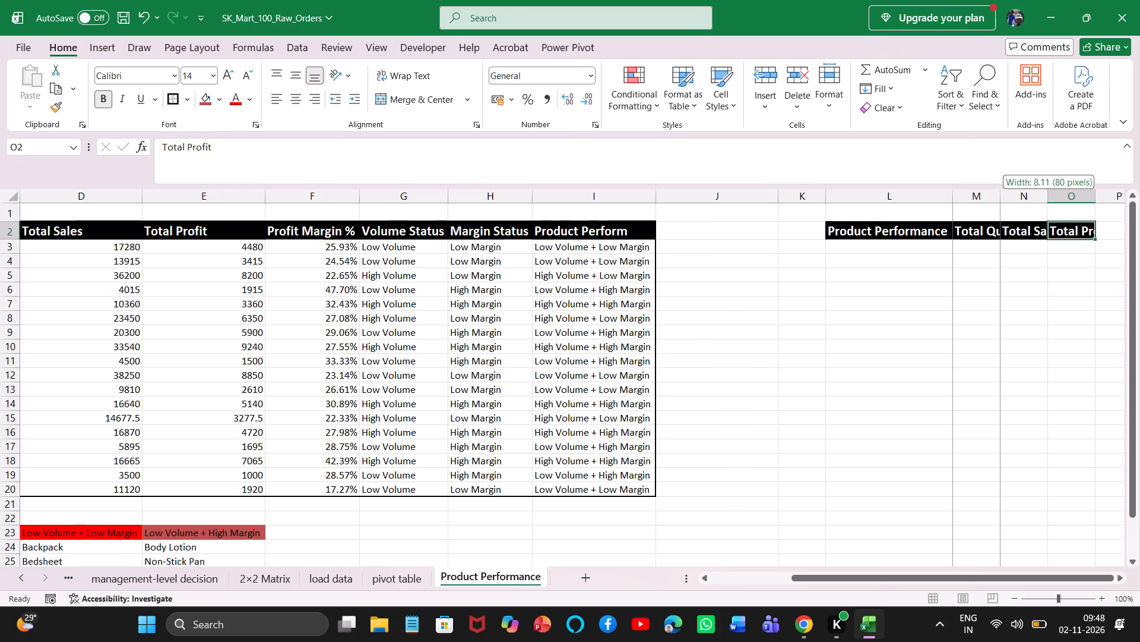
double_click(1003, 198)
double_click(1090, 195)
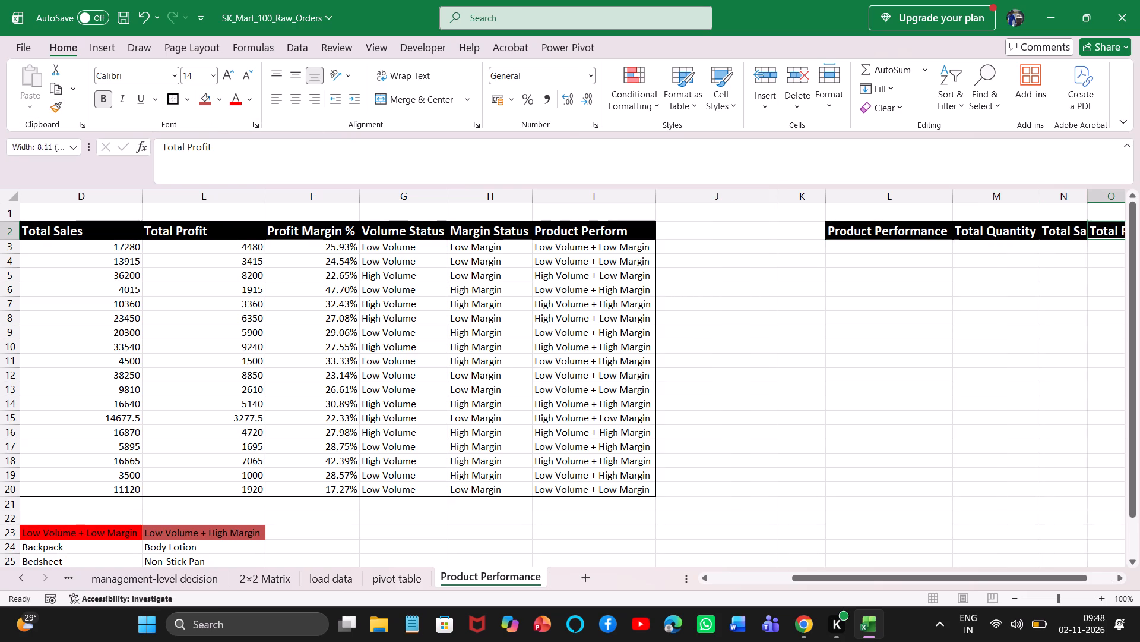
drag(903, 578, 1040, 562)
double_click(1033, 195)
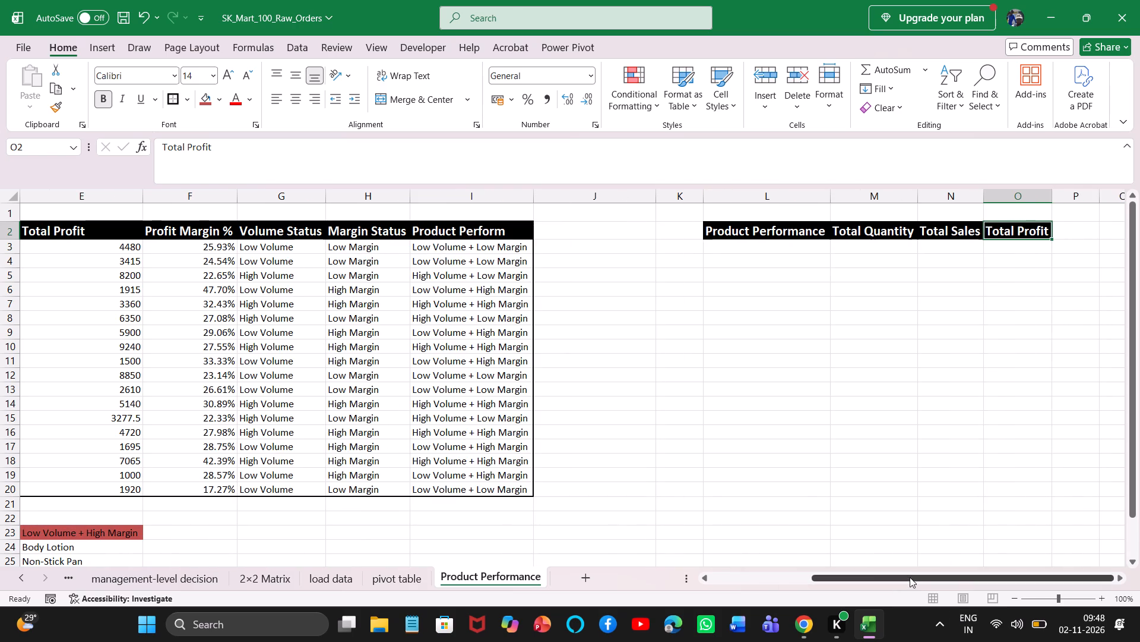
Copy the green "High Volume + High Margin" label from B23 into L3 of the summary table.
drag(910, 577, 778, 577)
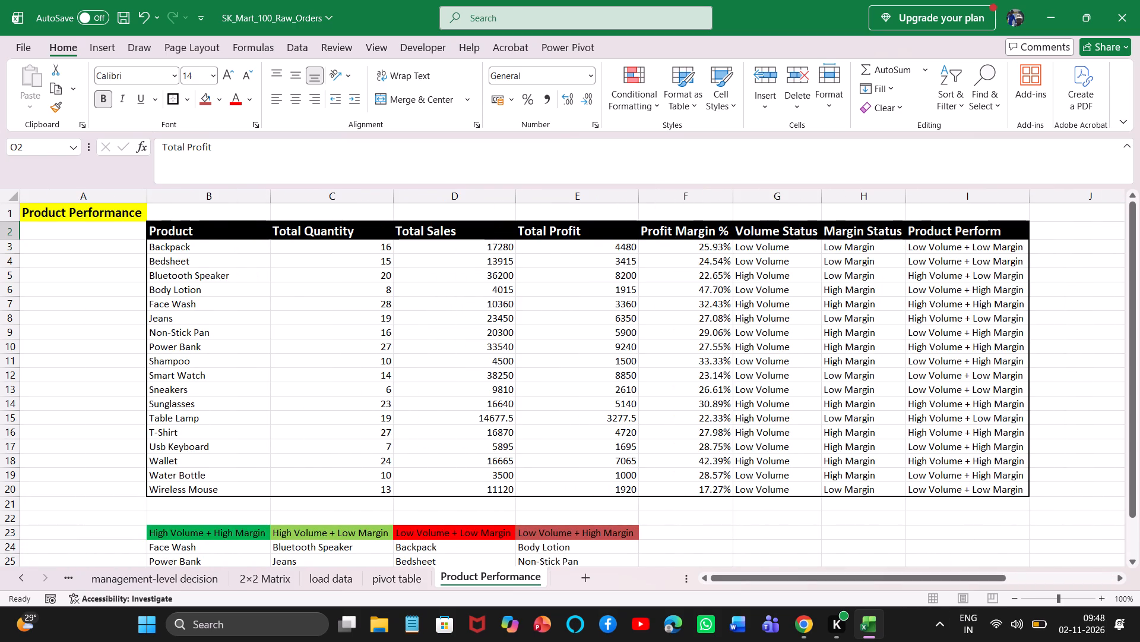
click(226, 537)
key(ctrl+c)
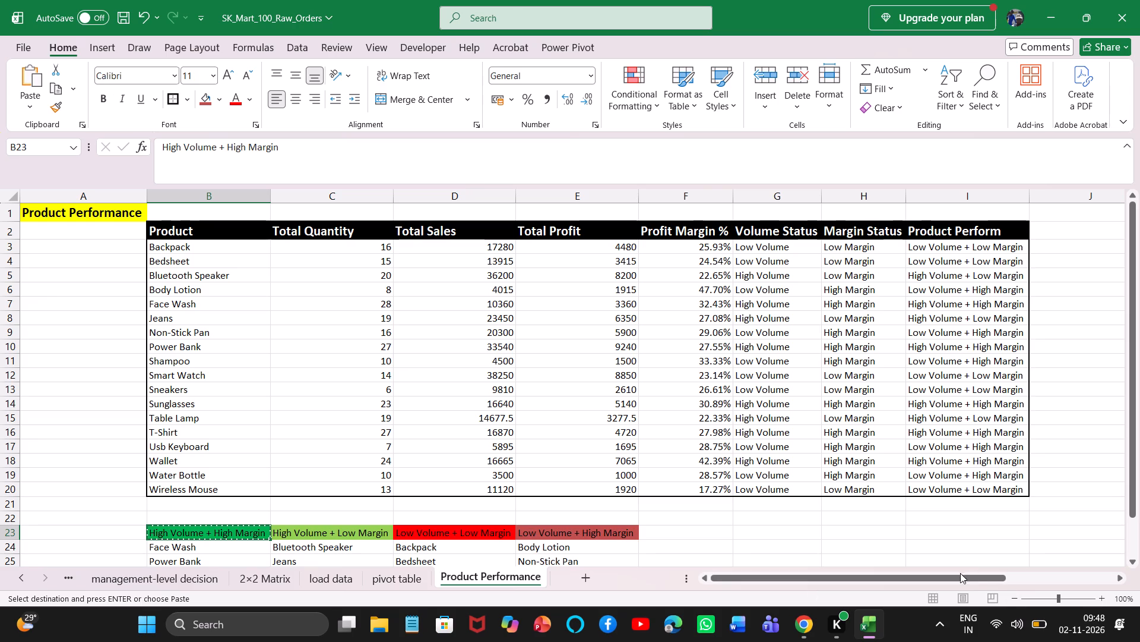
drag(960, 578, 1139, 552)
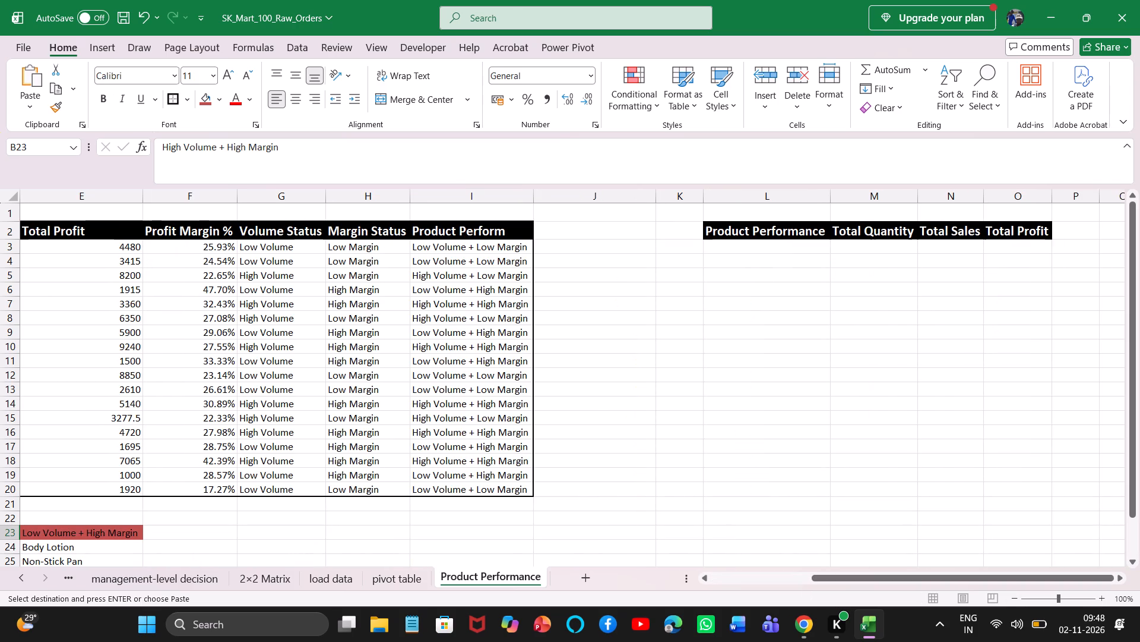
click(815, 248)
key(ctrl+v)
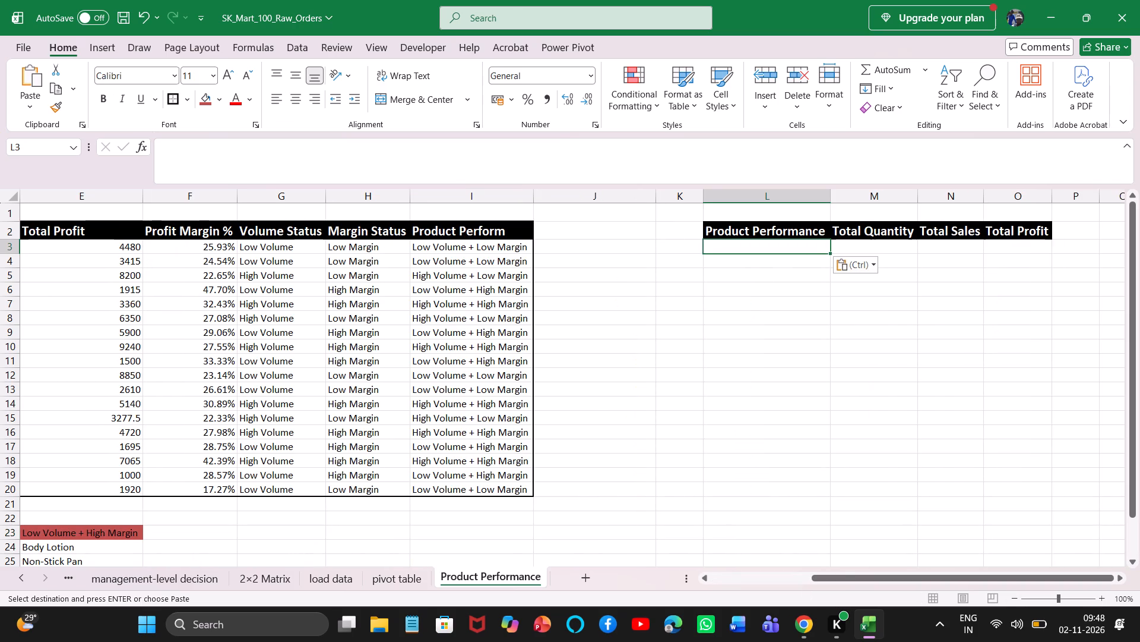
Copy the light green "High Volume + Low Margin" label from C23 into L4 of the summary table.
drag(840, 579, 759, 575)
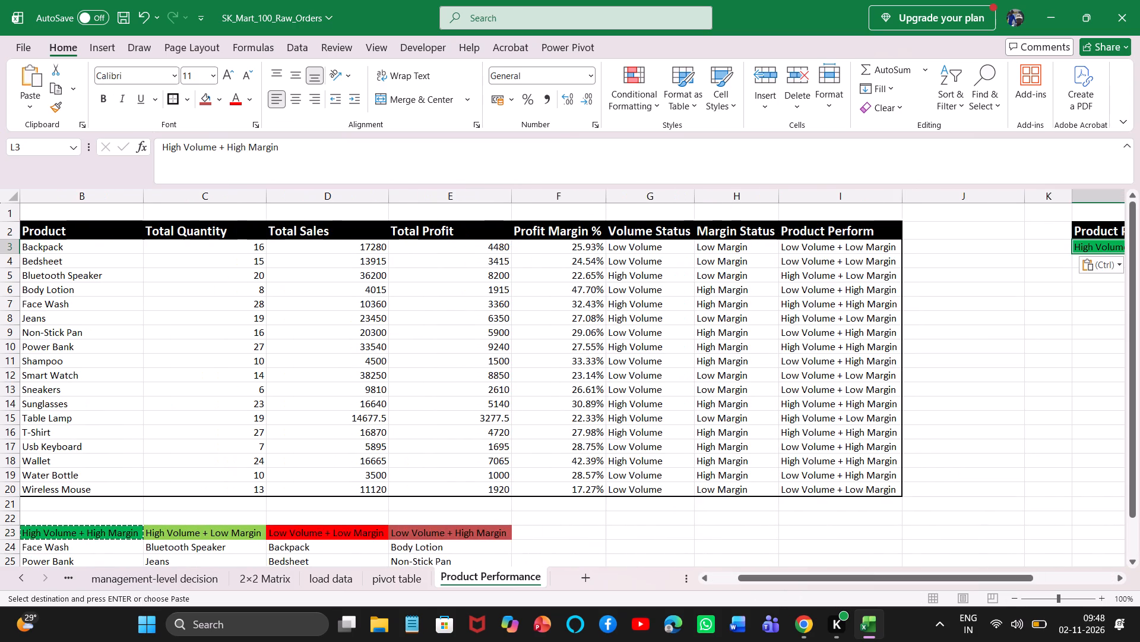
click(243, 531)
key(ctrl+c)
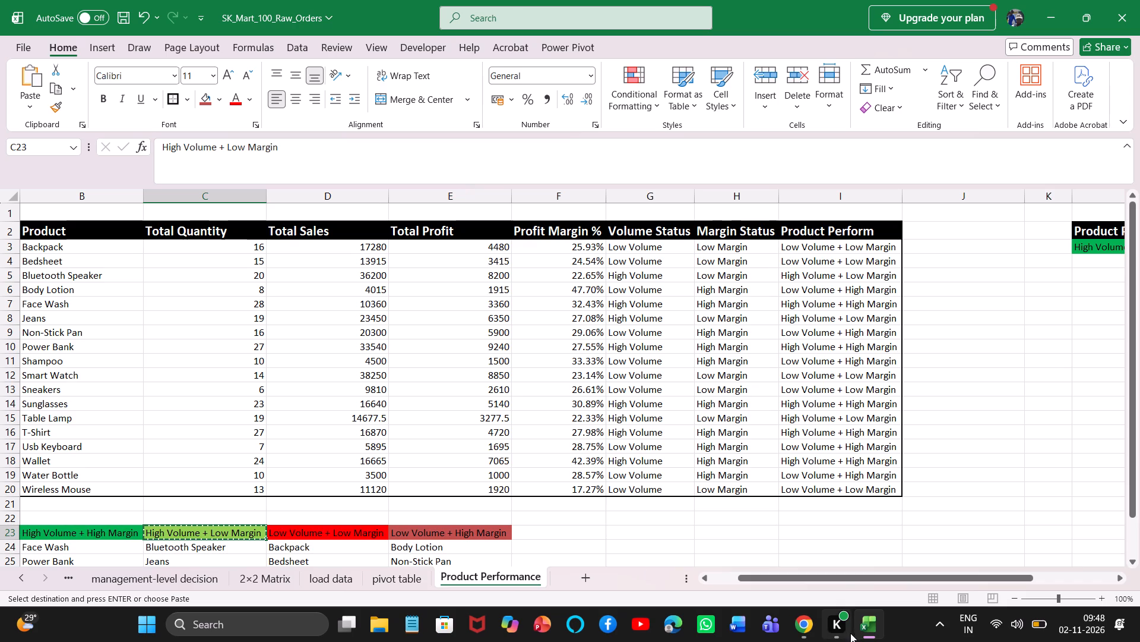
drag(856, 572, 1021, 553)
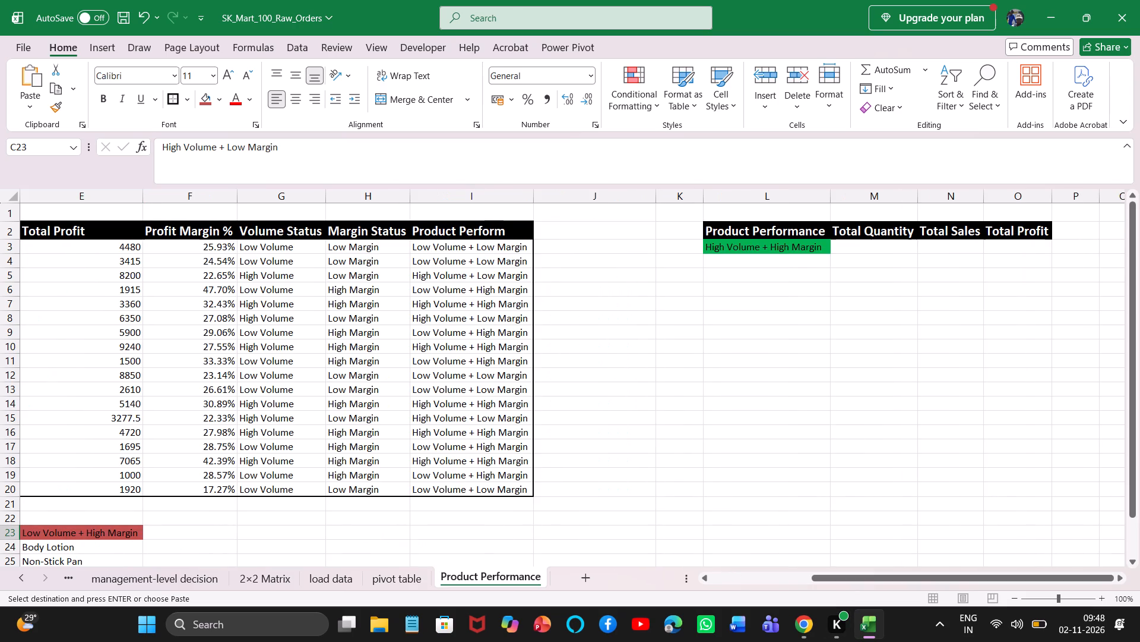
click(764, 262)
key(ctrl+v)
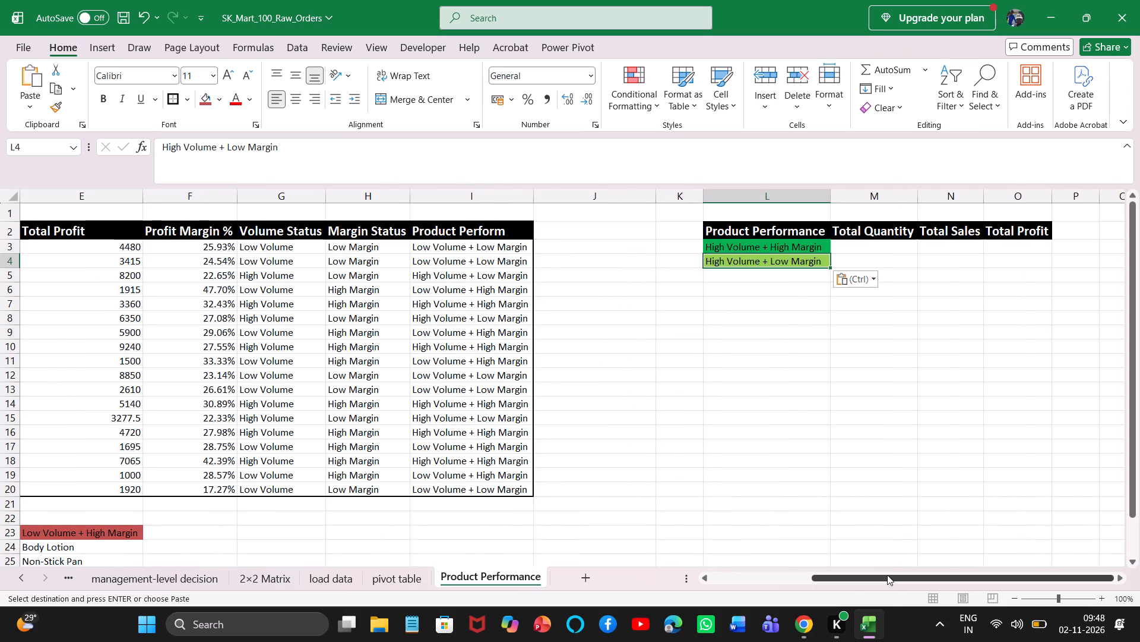
Copy the red "Low Volume + Low Margin" label from D23 into L5 of the summary table.
drag(887, 574, 836, 580)
click(214, 534)
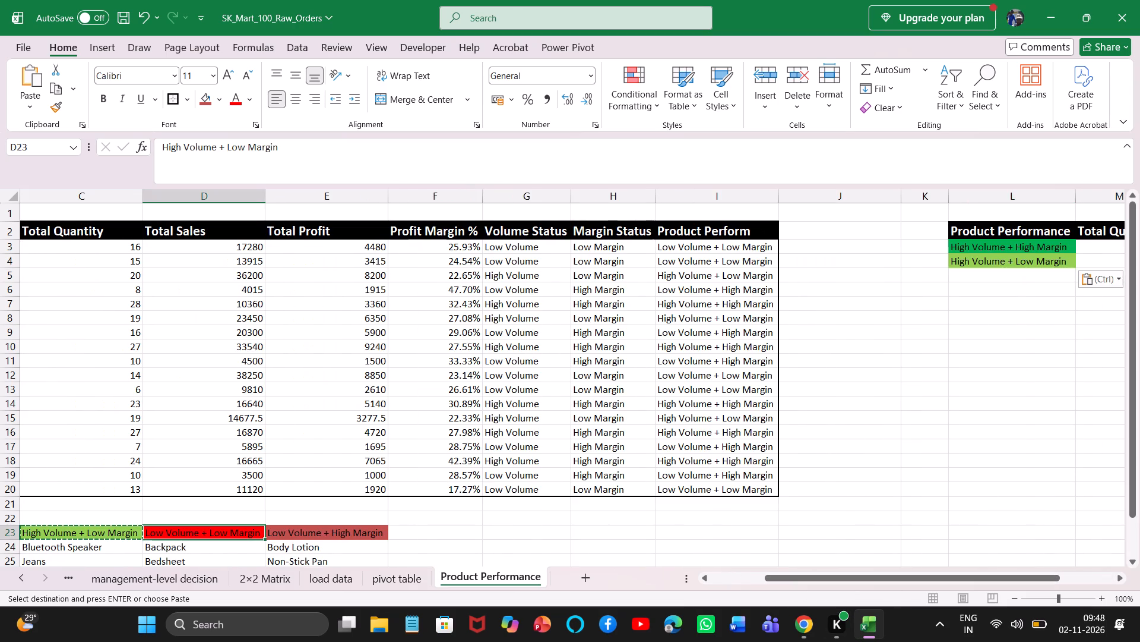
key(ctrl+c)
click(978, 273)
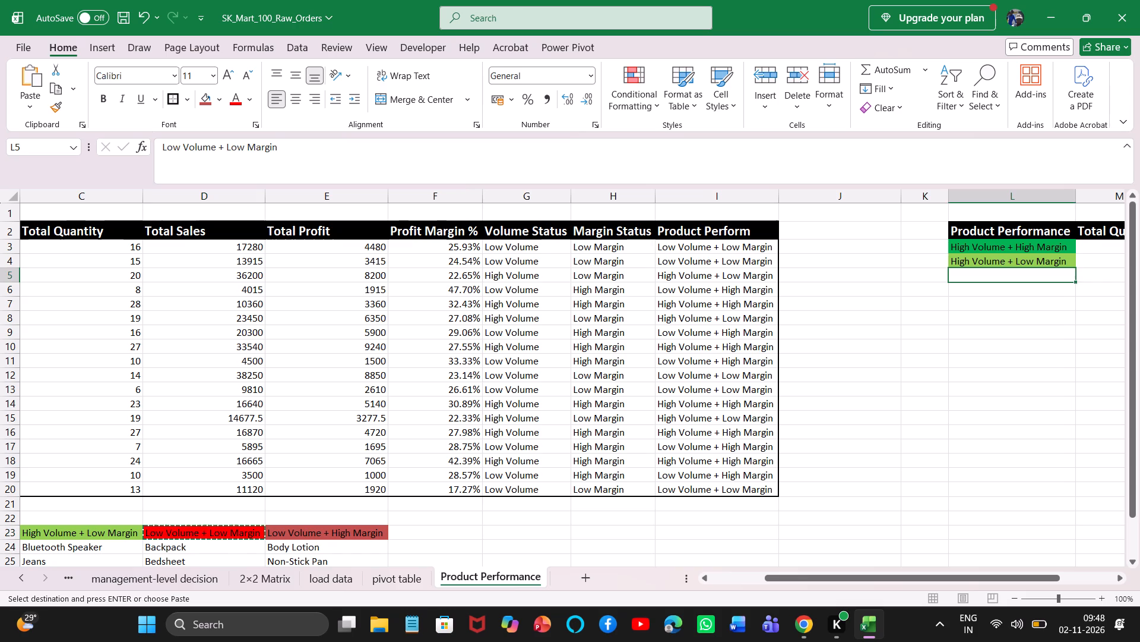
key(ctrl+v)
Copy the dark red "Low Volume + High Margin" label from E23 into L6 of the summary table.
click(354, 539)
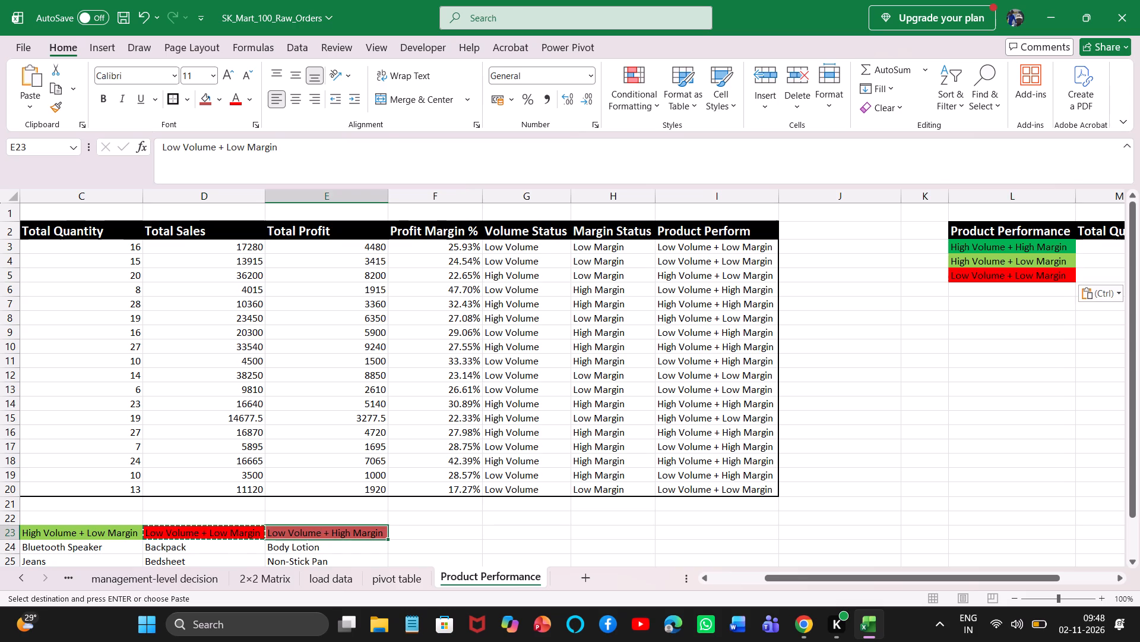
key(ctrl+c)
click(1040, 291)
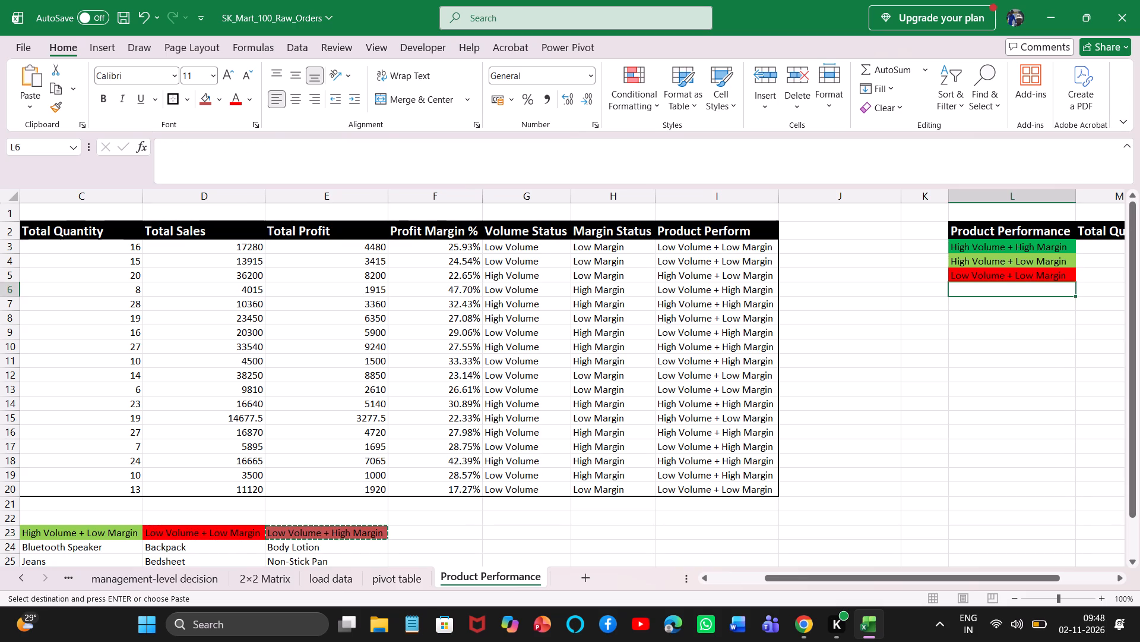
key(ctrl+v)
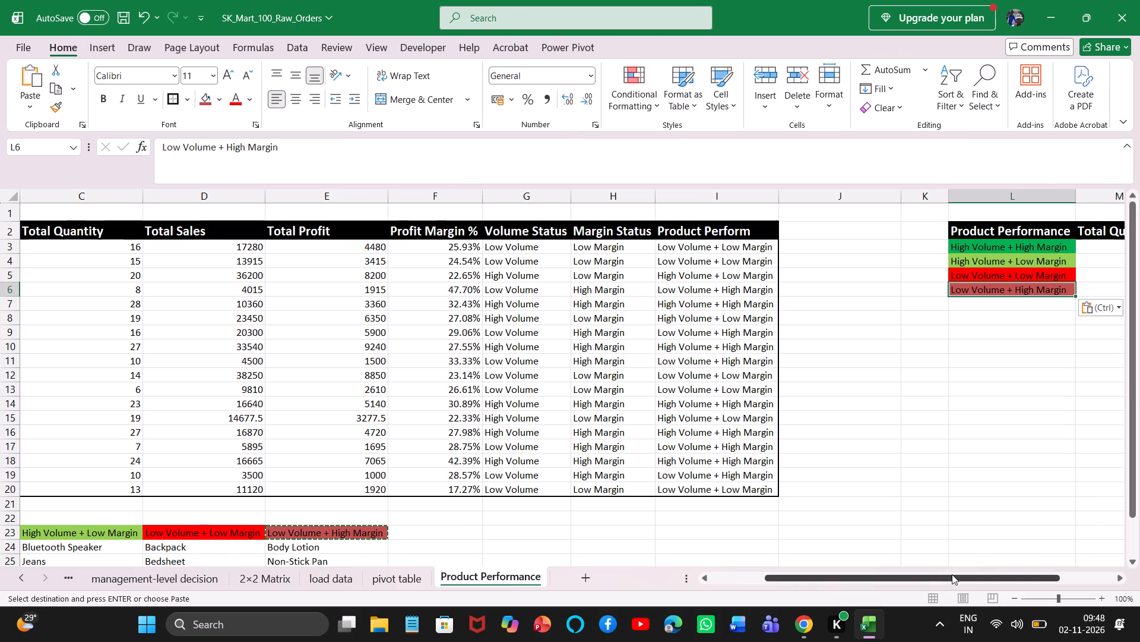
Begin a SUMIF formula in M3 under Total Quantity, with the product names B3:B20 as its range.
drag(952, 574, 1077, 549)
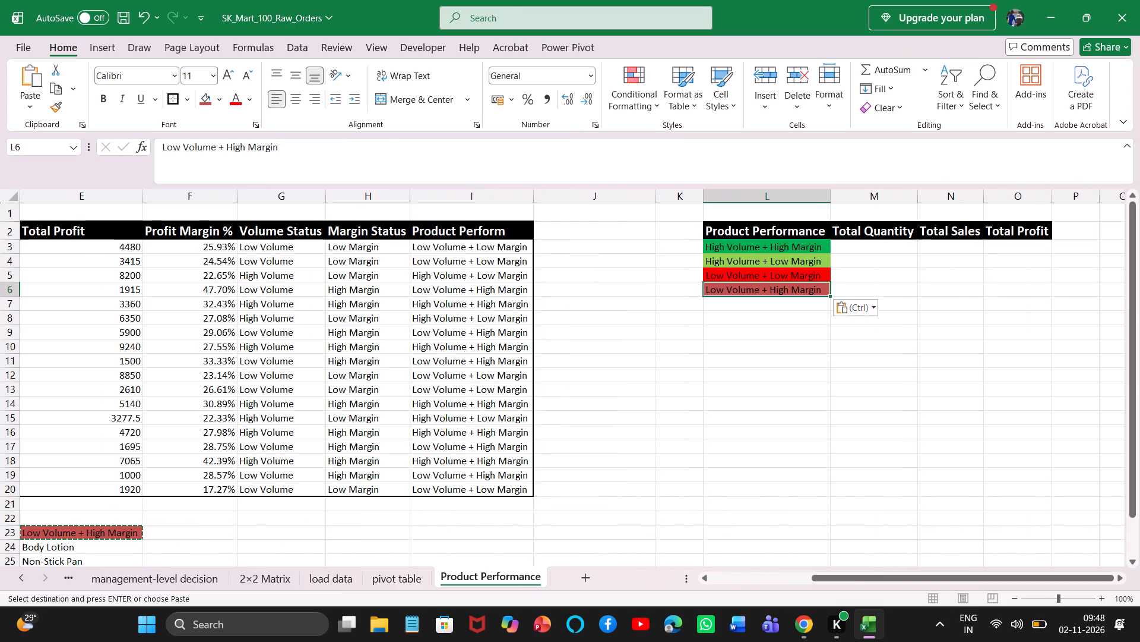
click(863, 246)
key(equal)
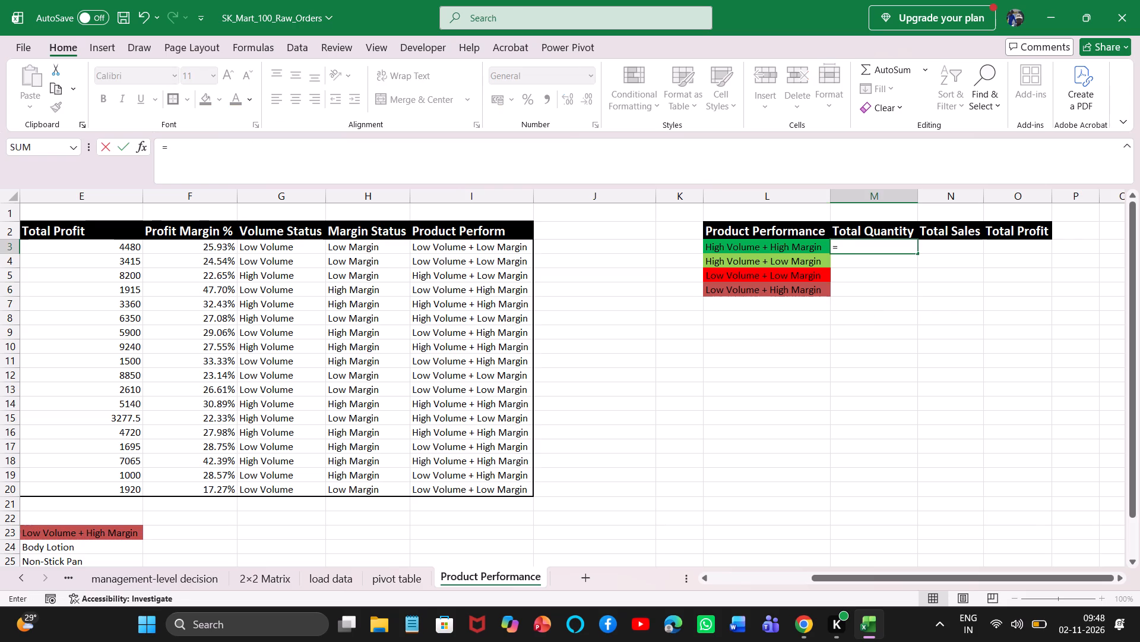
text(sumif)
key(Tab)
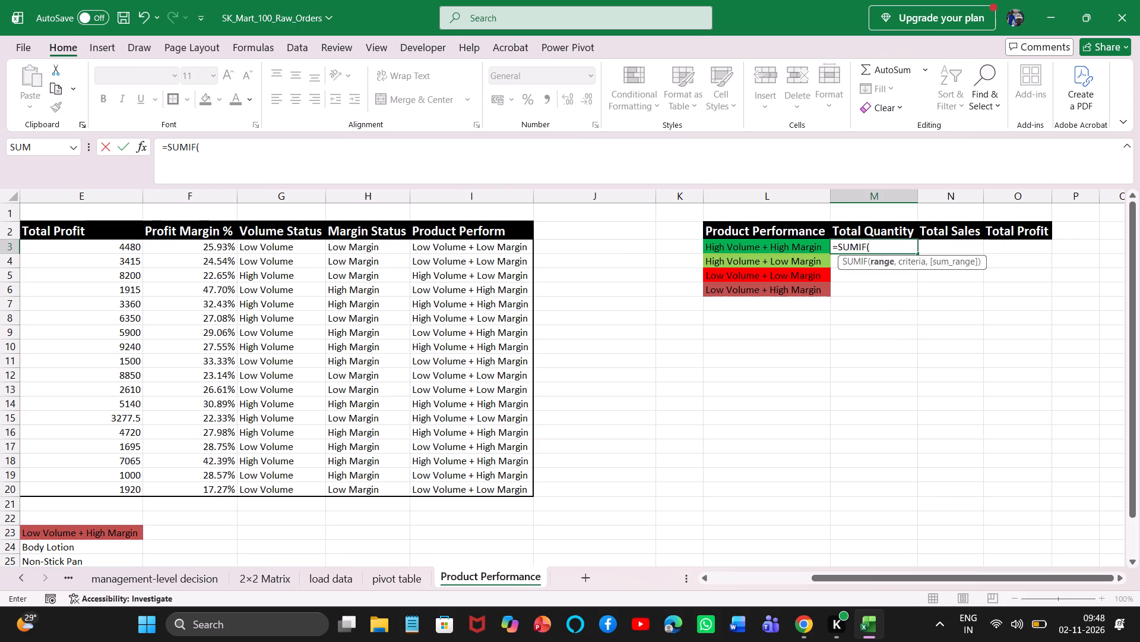
drag(890, 577, 710, 569)
click(181, 247)
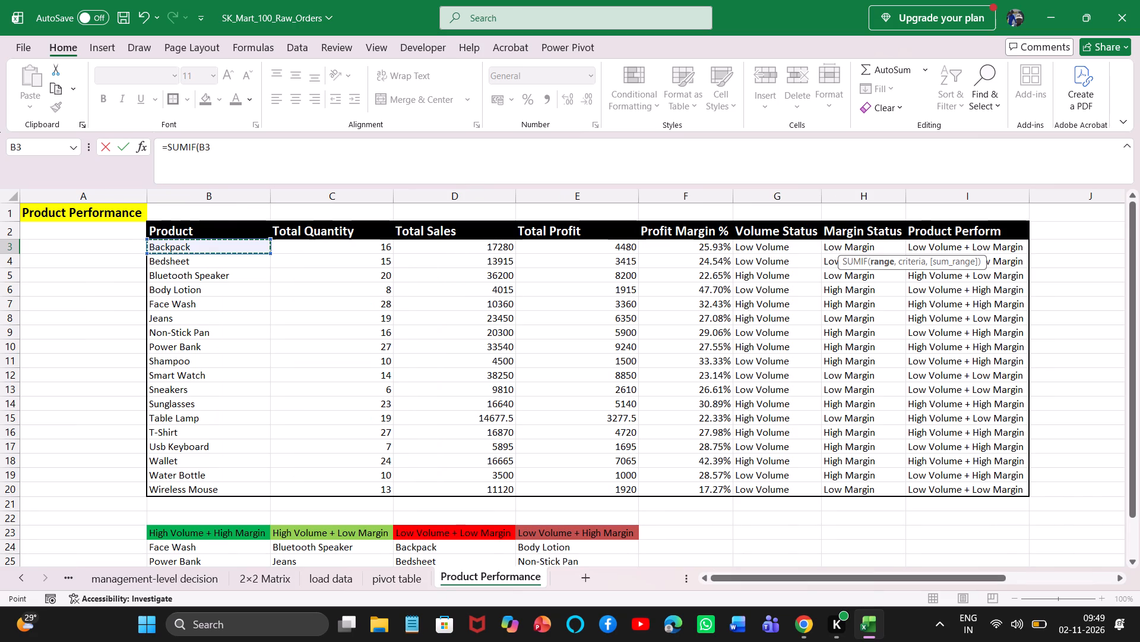
key(ctrl+shift+Down)
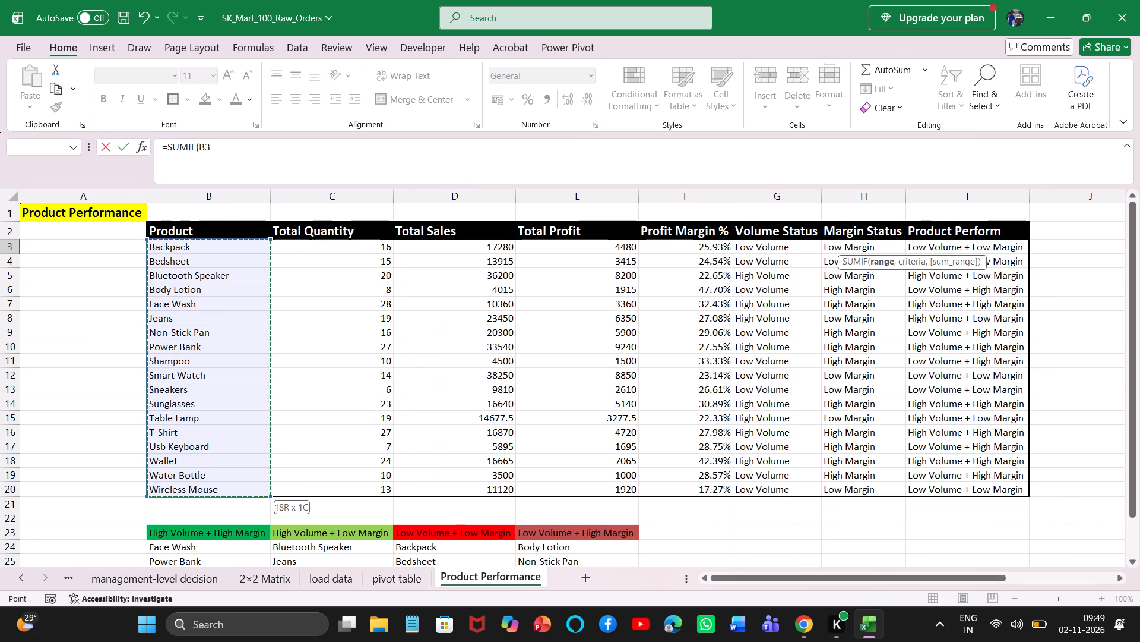
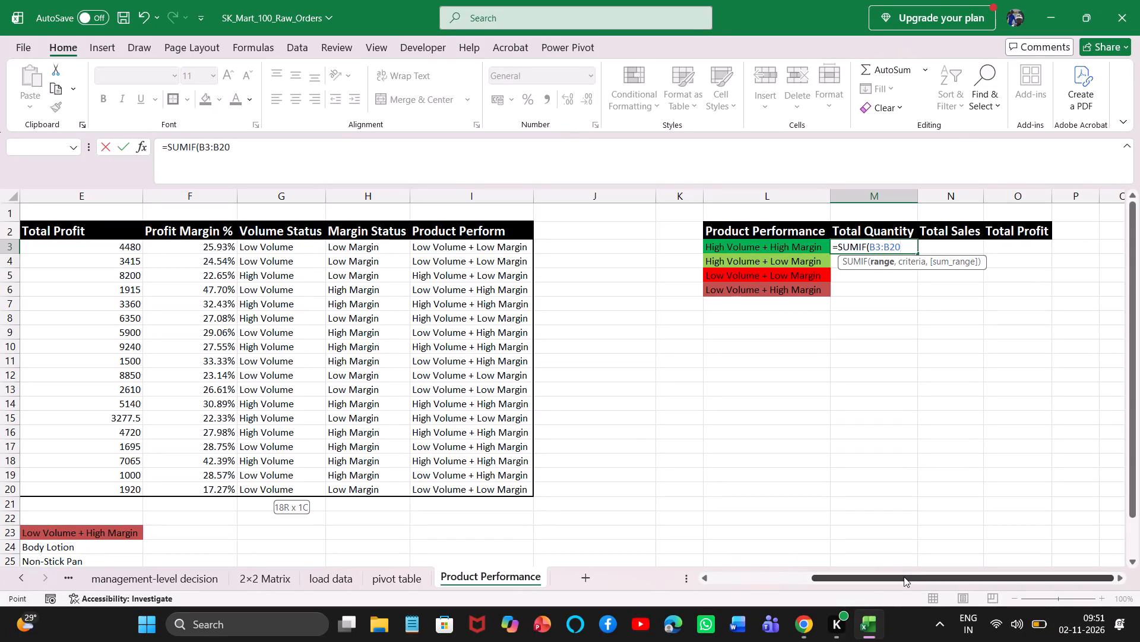
Remove the SUMIF function and its B3:B20 range from the formula in M3, keeping only the equals sign.
key(BackSpace)
key(BackSpace)
key(BackSpace)
key(BackSpace)
key(BackSpace)
key(BackSpace)
key(BackSpace)
key(BackSpace)
key(BackSpace)
key(BackSpace)
key(BackSpace)
key(BackSpace)
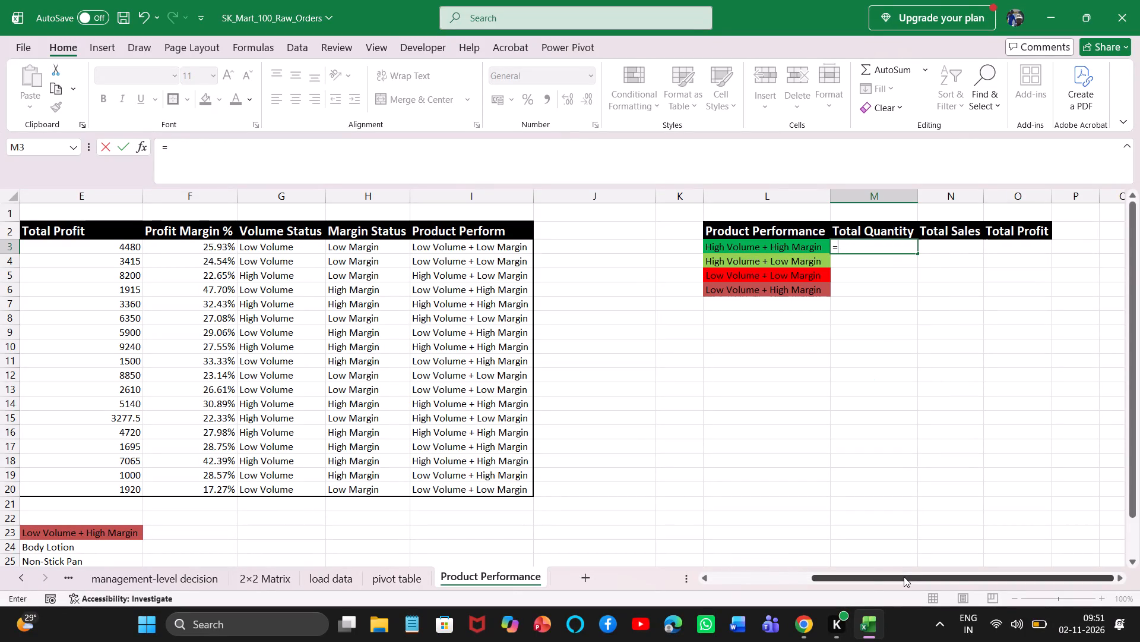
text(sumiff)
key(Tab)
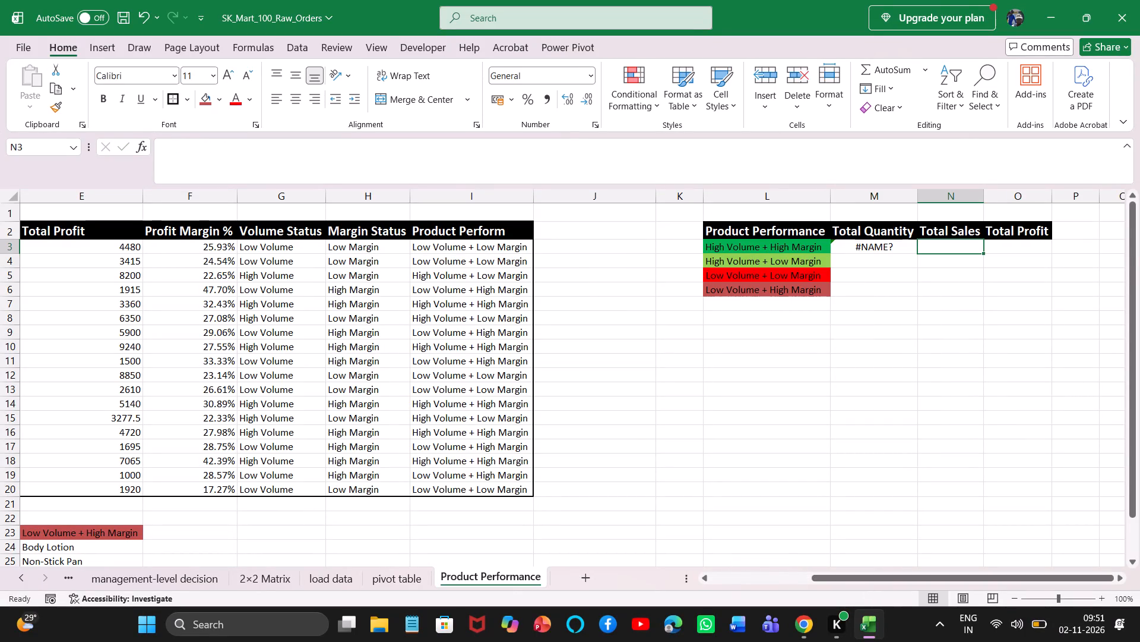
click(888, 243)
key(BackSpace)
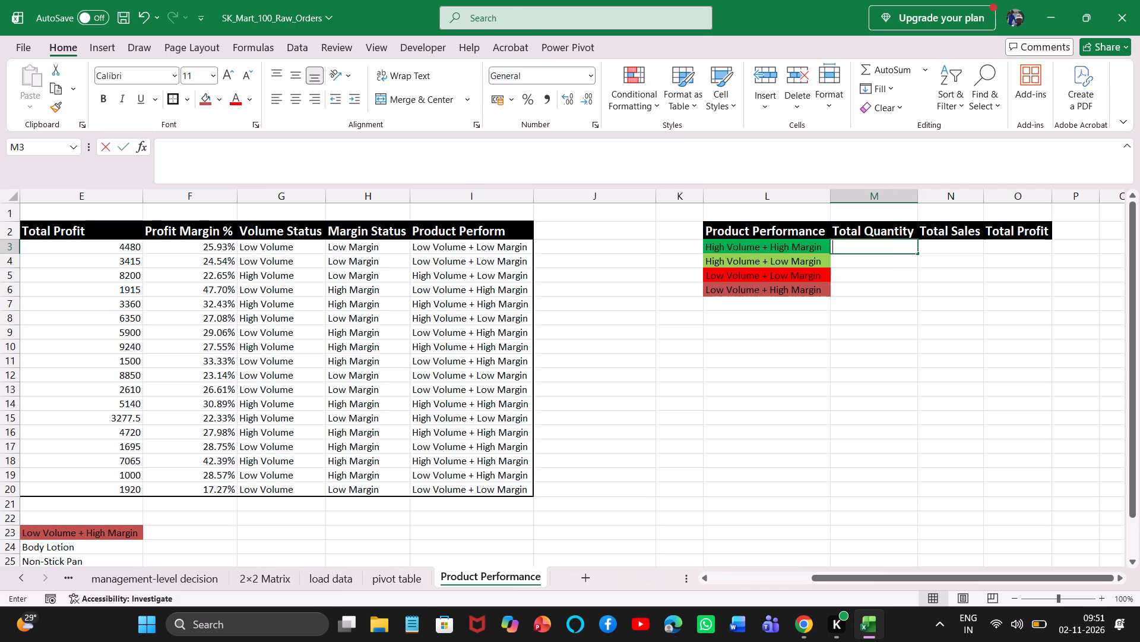
Start a new SUMIF formula in M3 under Total Quantity for the High Volume + High Margin group.
text(=sumif)
key(Tab)
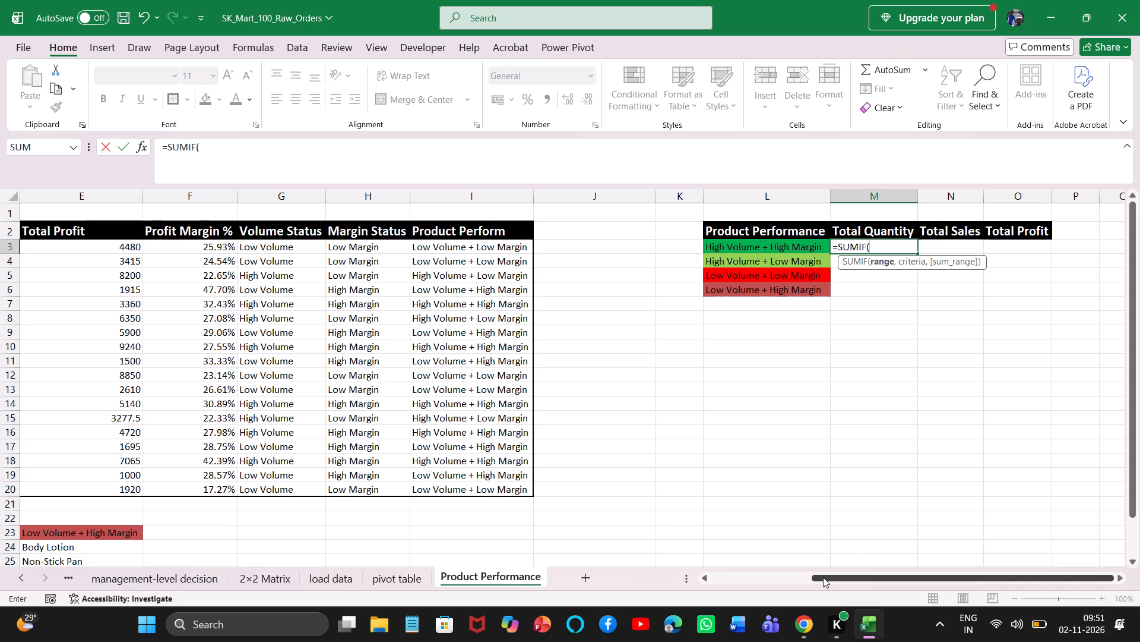
drag(823, 577, 723, 578)
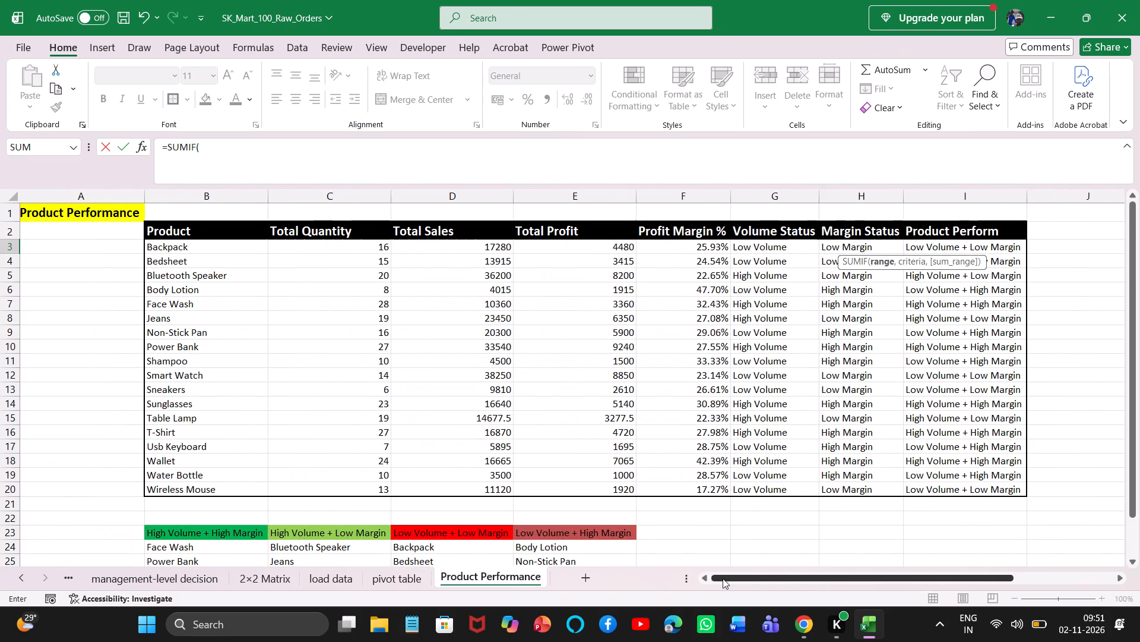
drag(1133, 494, 1131, 536)
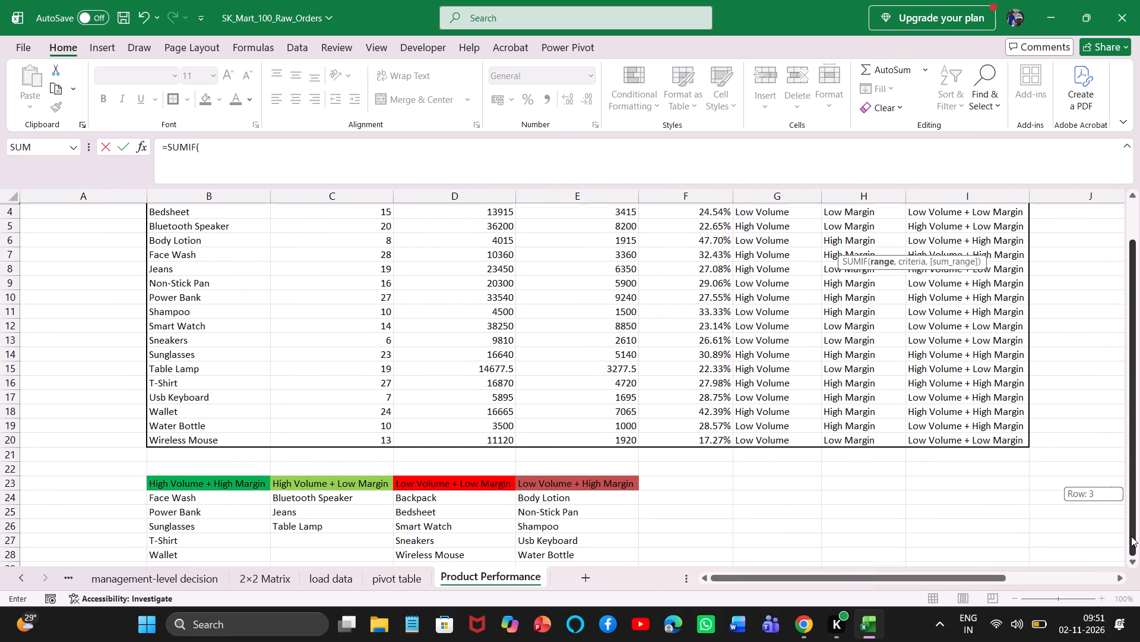
drag(1131, 536, 1131, 540)
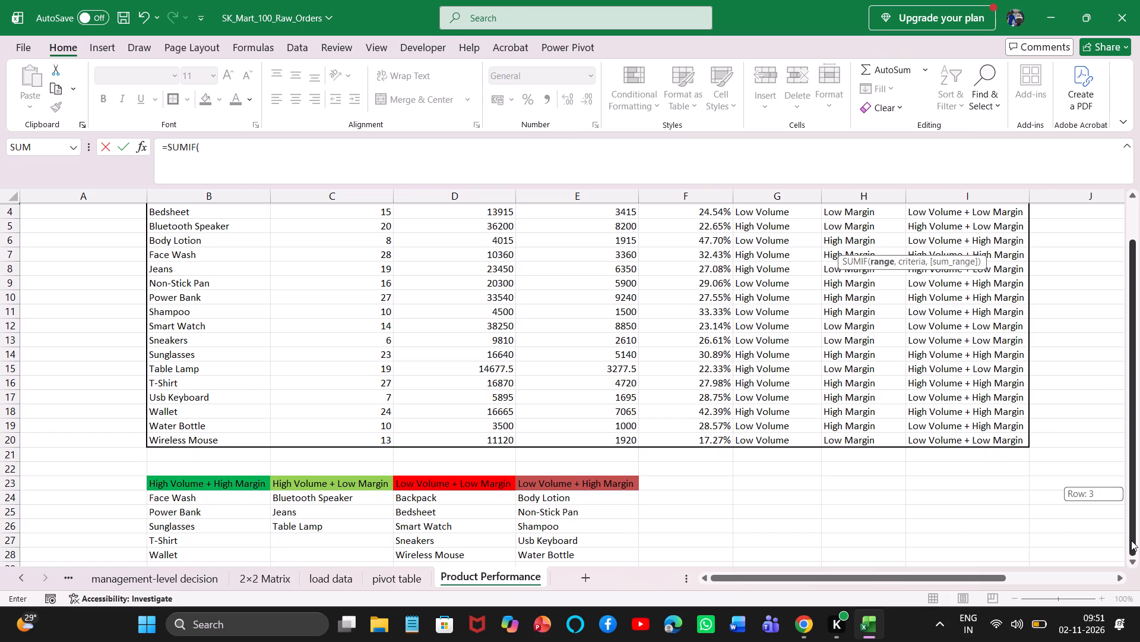
drag(1131, 540, 1128, 499)
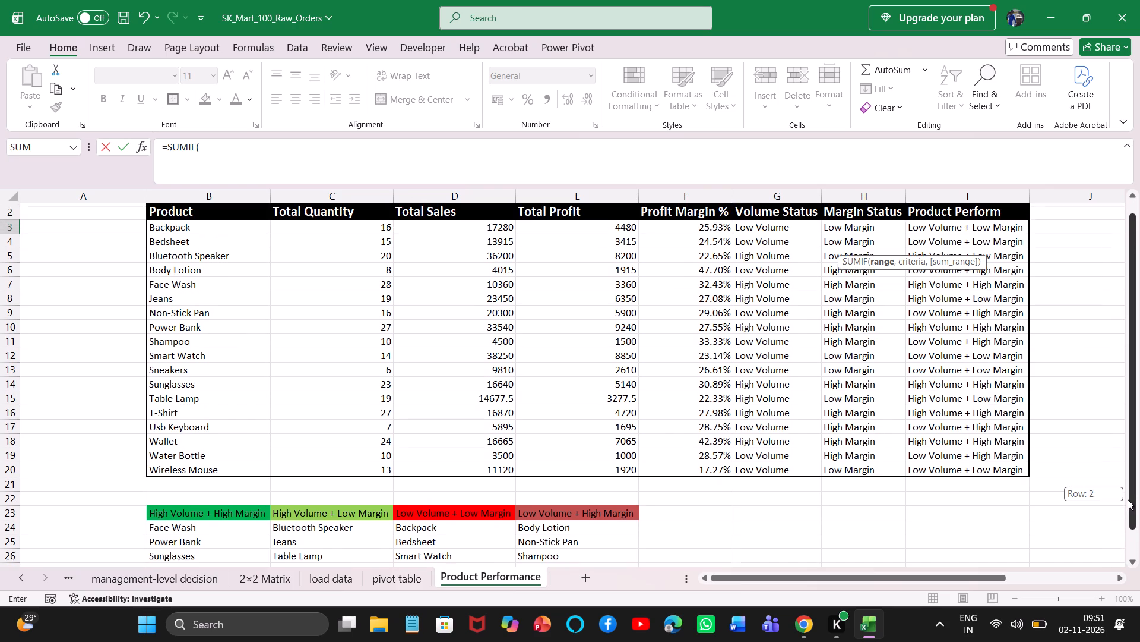
drag(1128, 499, 1128, 488)
drag(996, 578, 1090, 577)
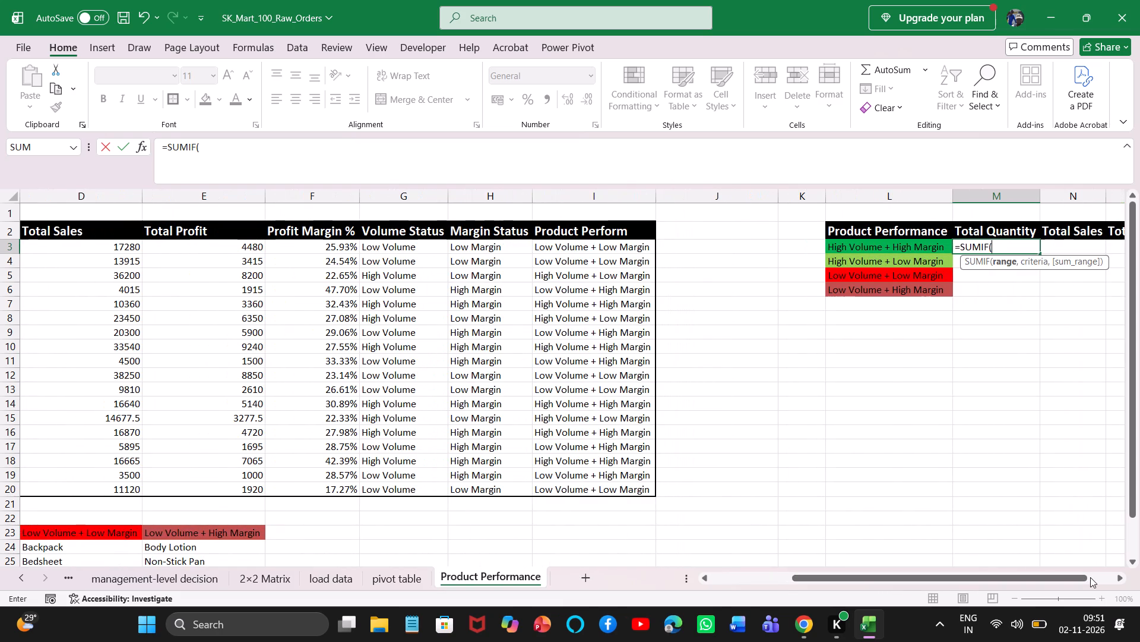
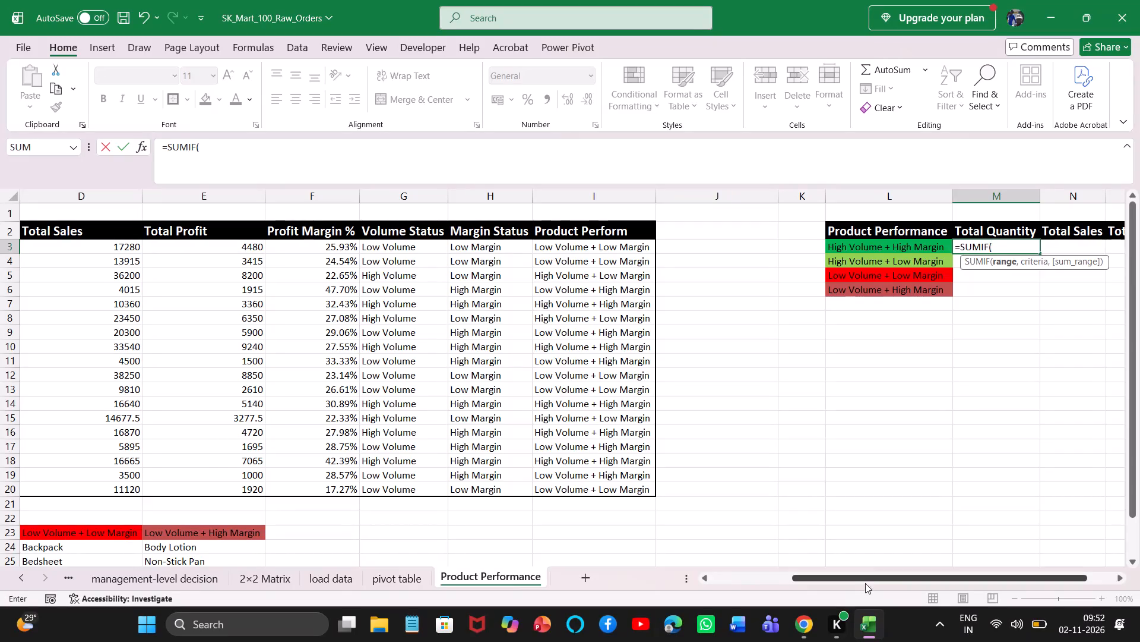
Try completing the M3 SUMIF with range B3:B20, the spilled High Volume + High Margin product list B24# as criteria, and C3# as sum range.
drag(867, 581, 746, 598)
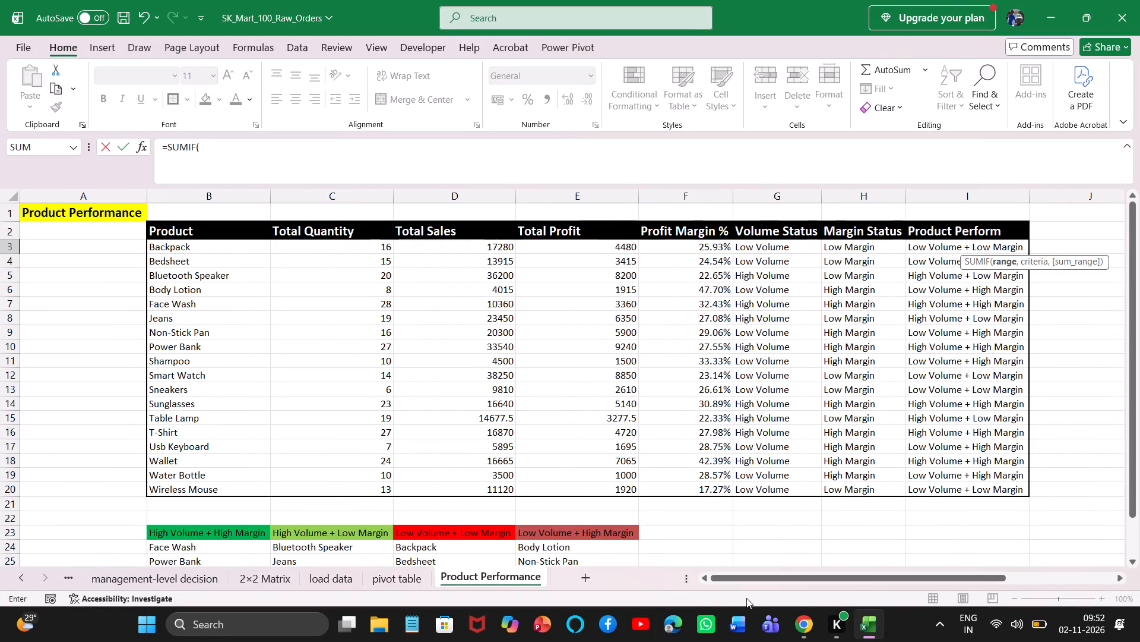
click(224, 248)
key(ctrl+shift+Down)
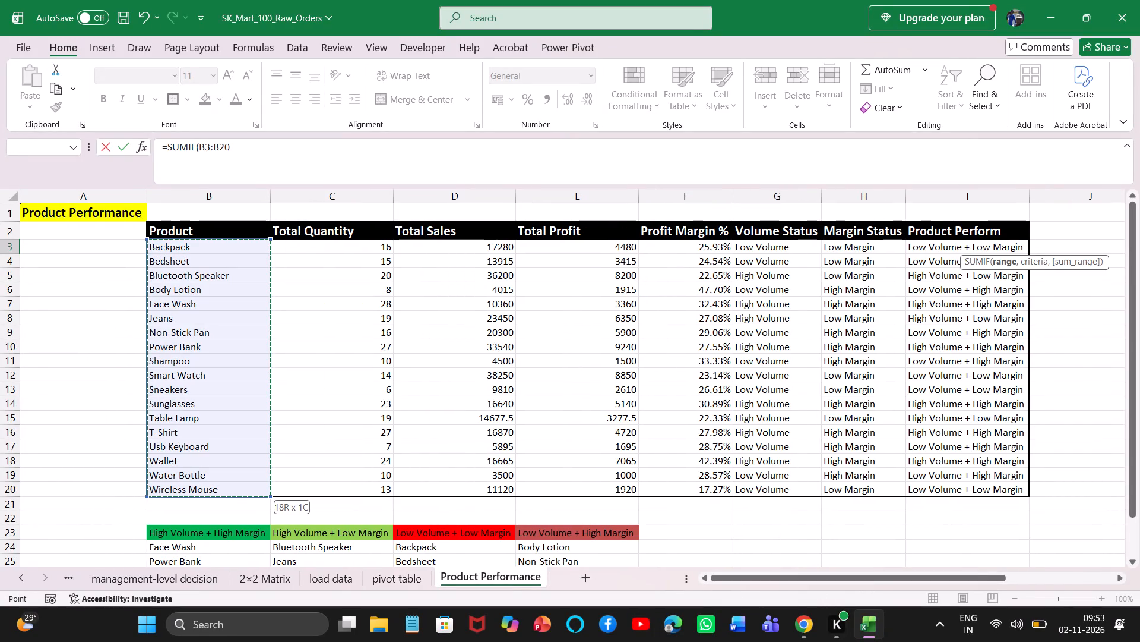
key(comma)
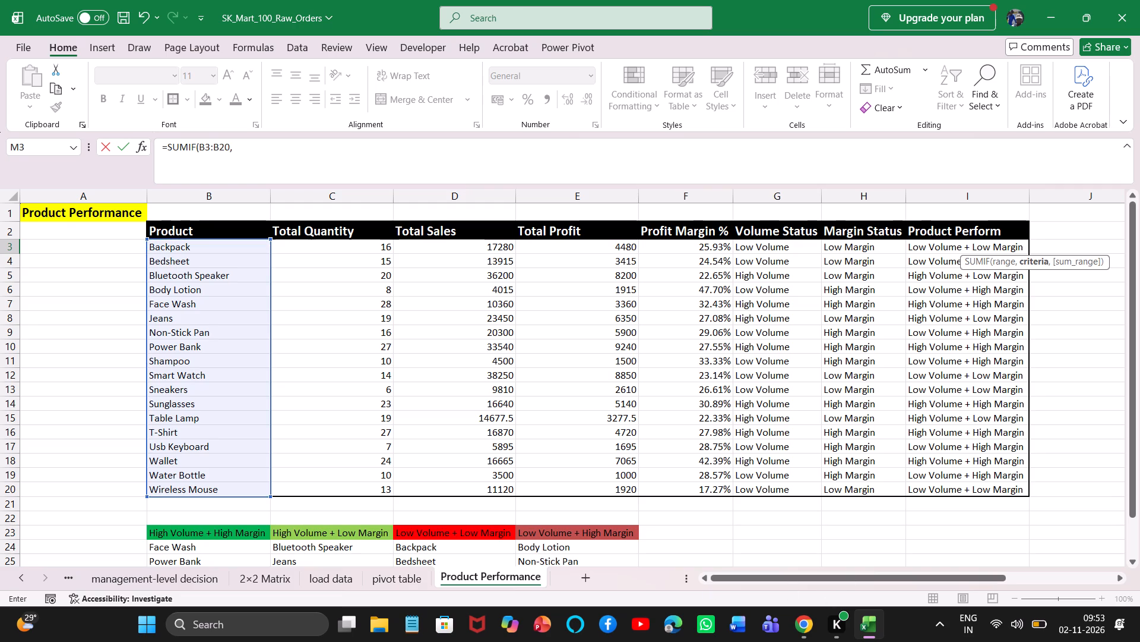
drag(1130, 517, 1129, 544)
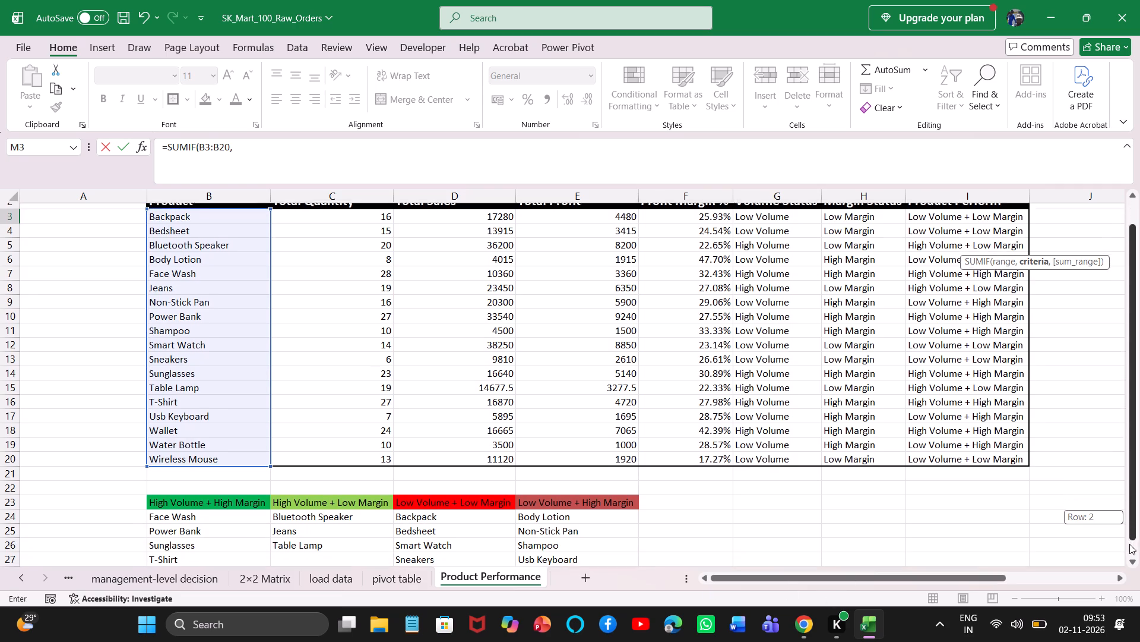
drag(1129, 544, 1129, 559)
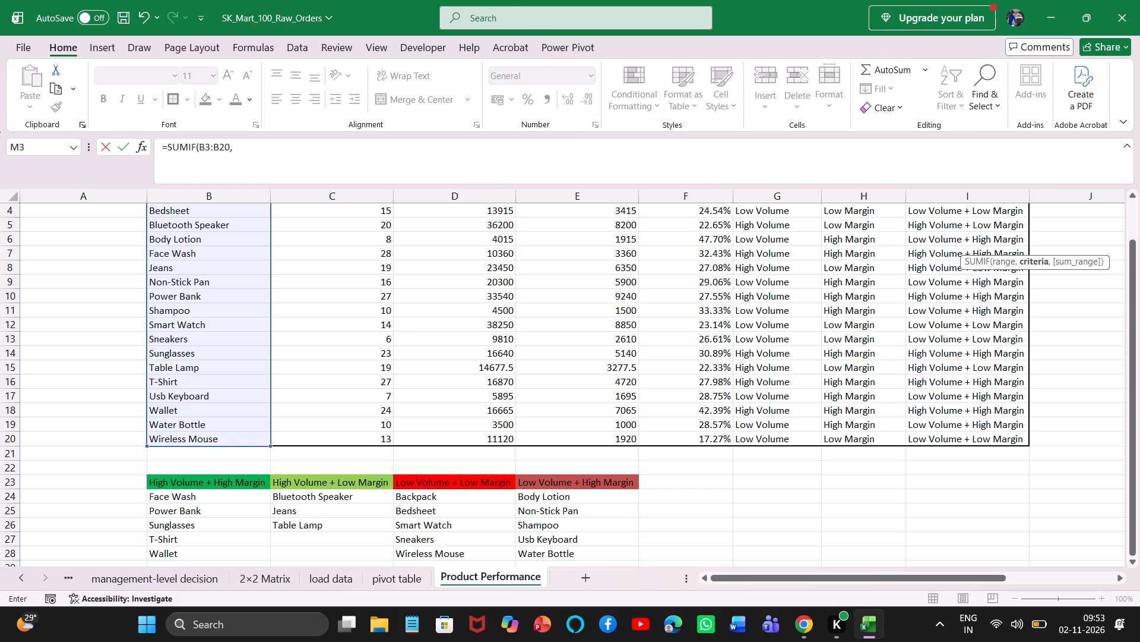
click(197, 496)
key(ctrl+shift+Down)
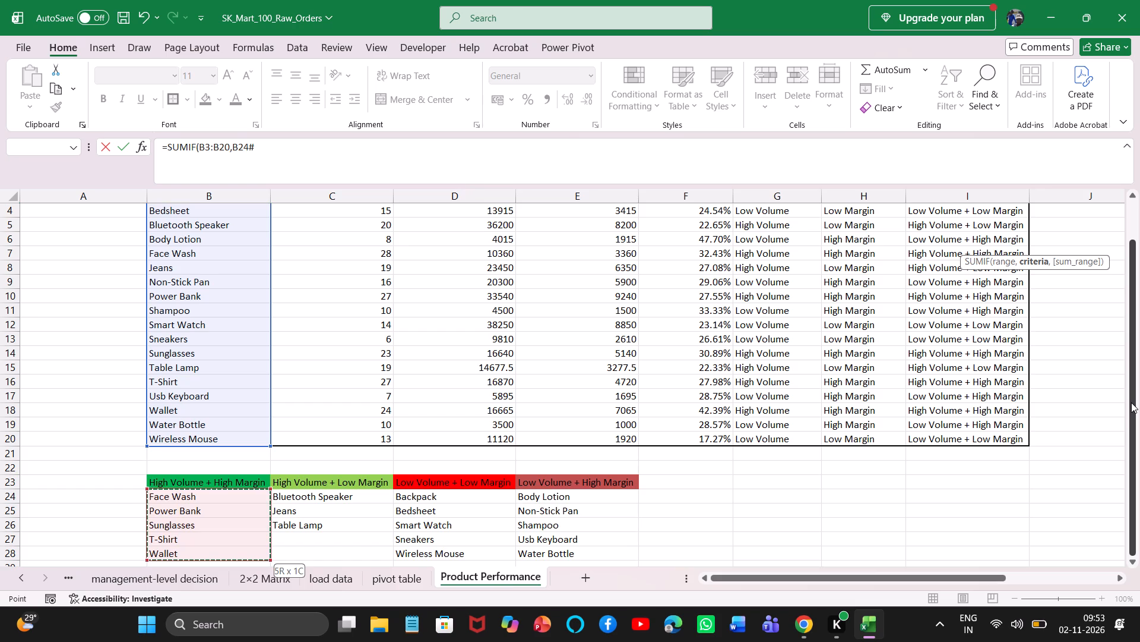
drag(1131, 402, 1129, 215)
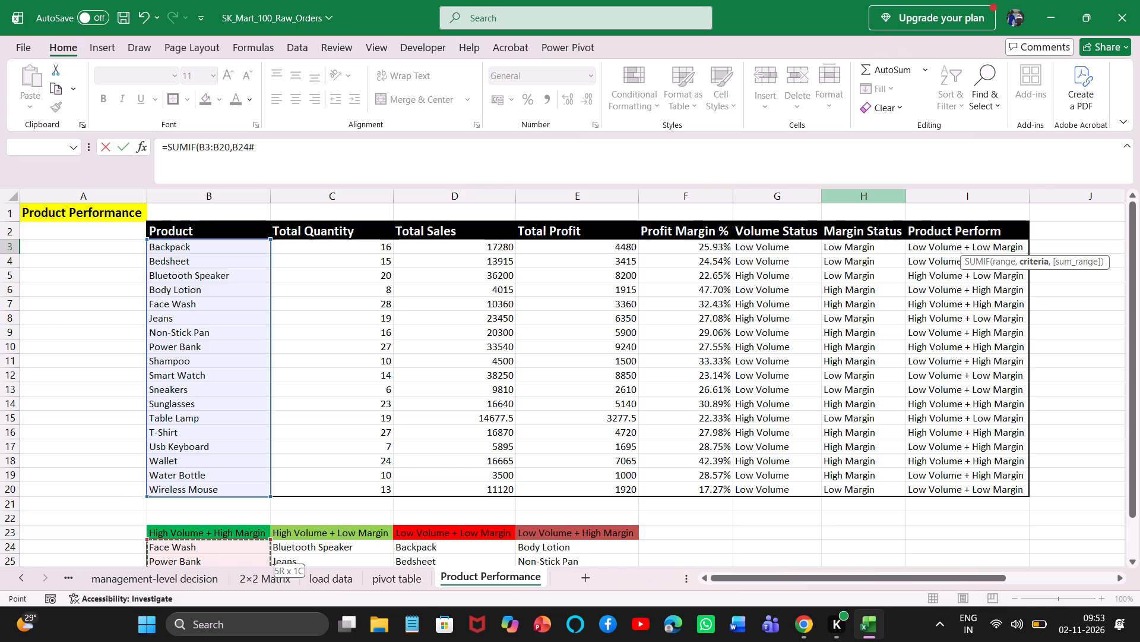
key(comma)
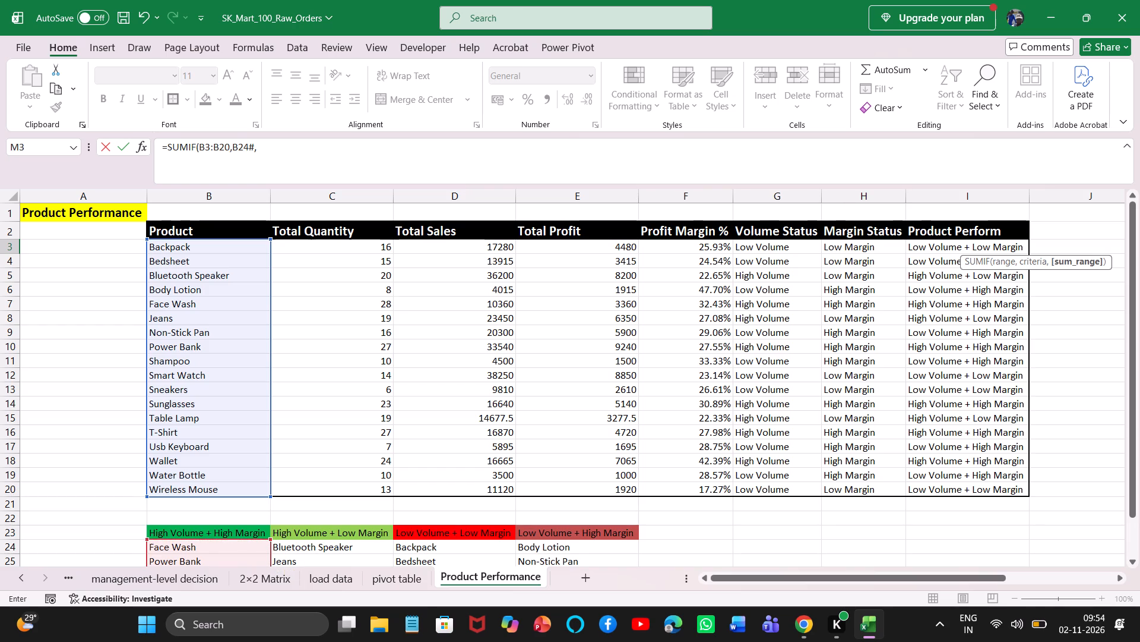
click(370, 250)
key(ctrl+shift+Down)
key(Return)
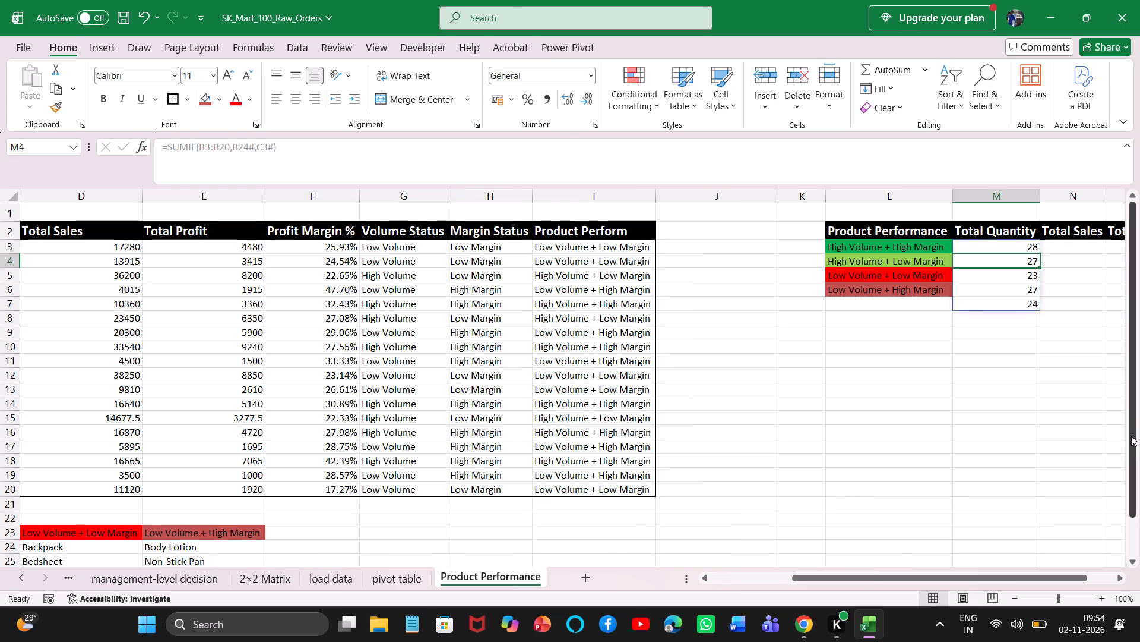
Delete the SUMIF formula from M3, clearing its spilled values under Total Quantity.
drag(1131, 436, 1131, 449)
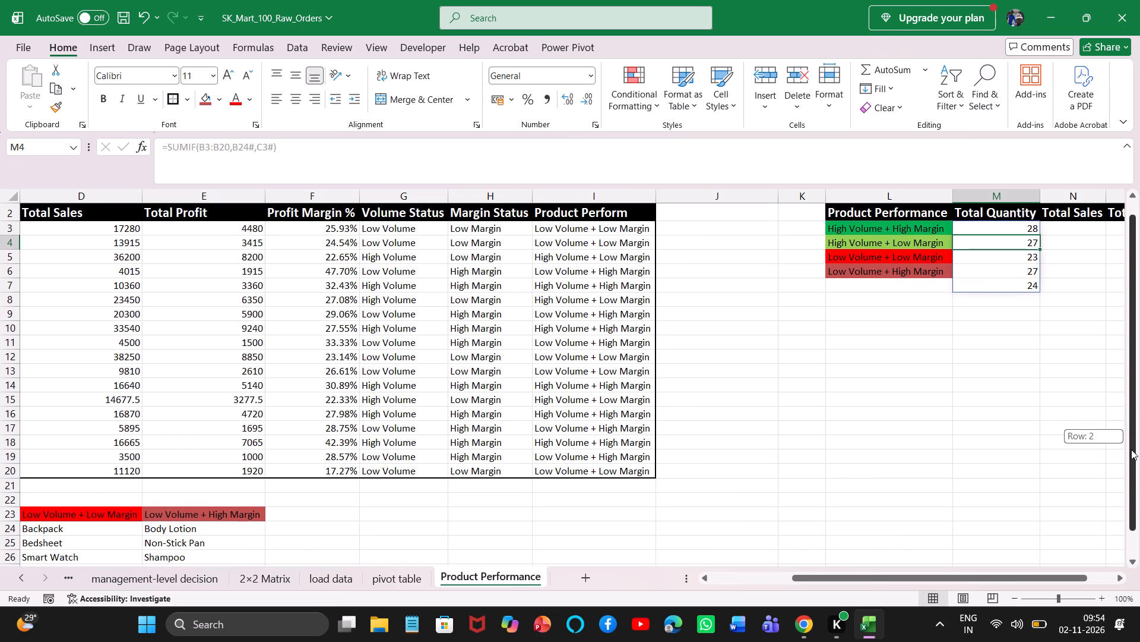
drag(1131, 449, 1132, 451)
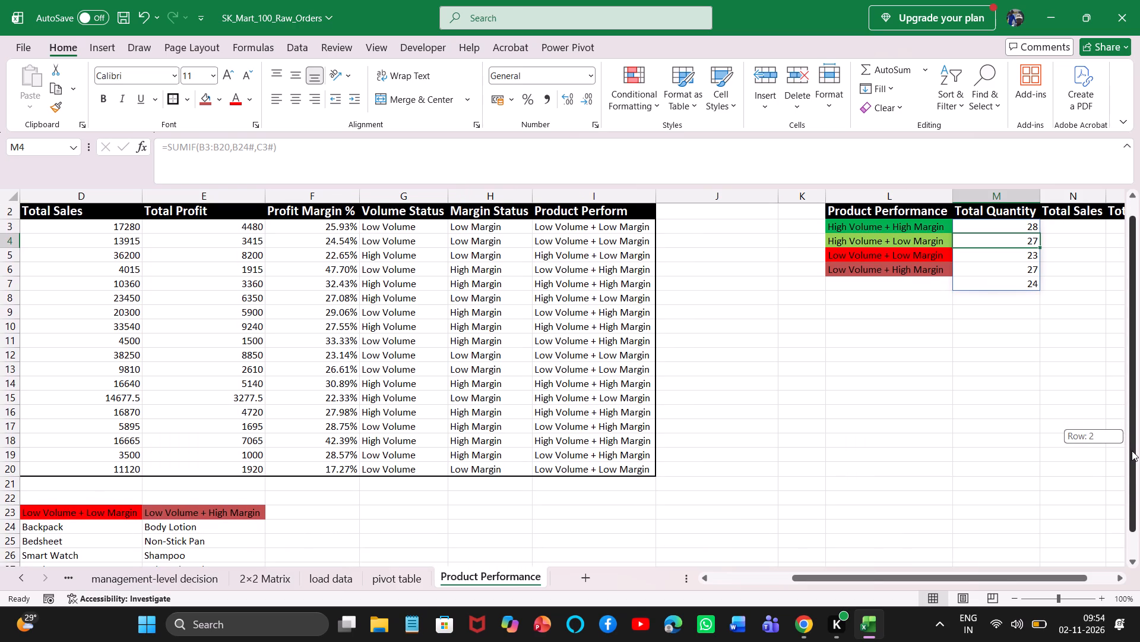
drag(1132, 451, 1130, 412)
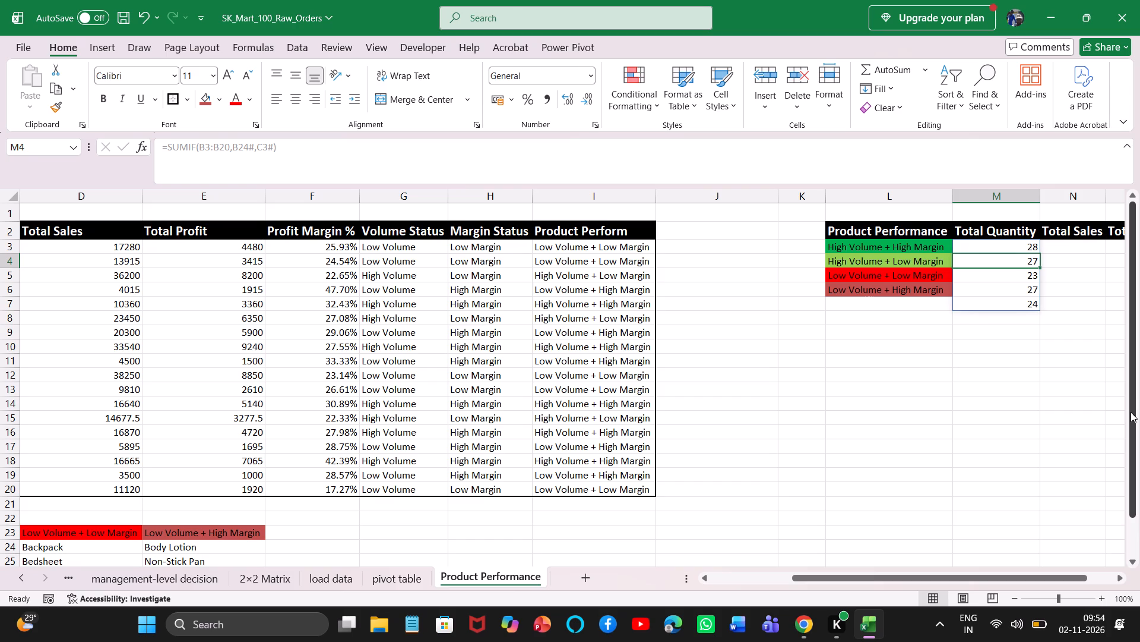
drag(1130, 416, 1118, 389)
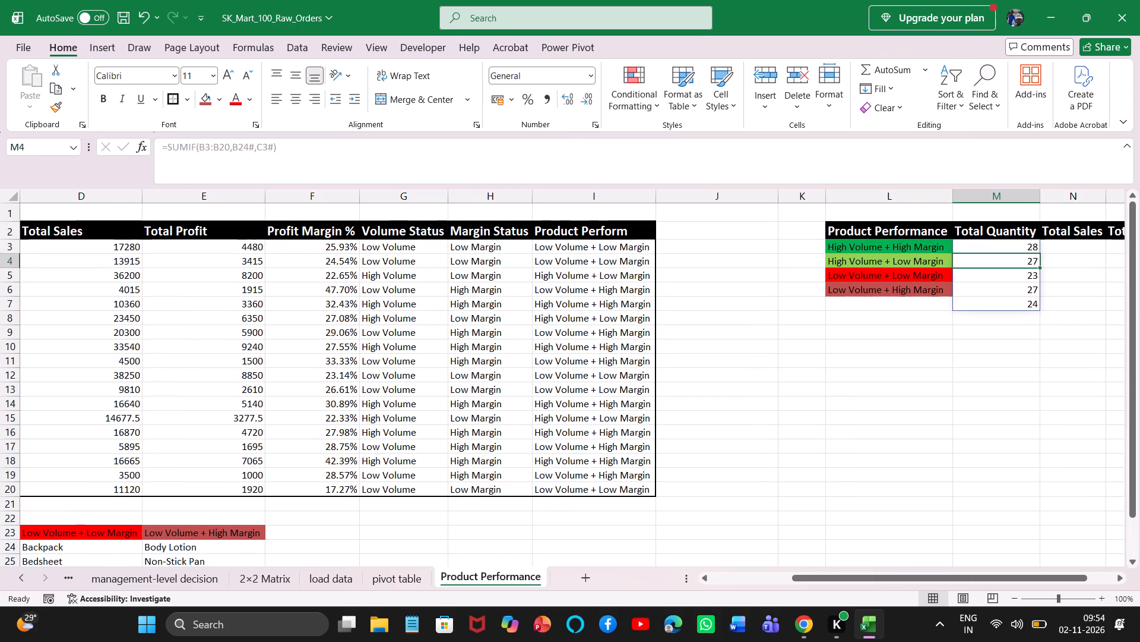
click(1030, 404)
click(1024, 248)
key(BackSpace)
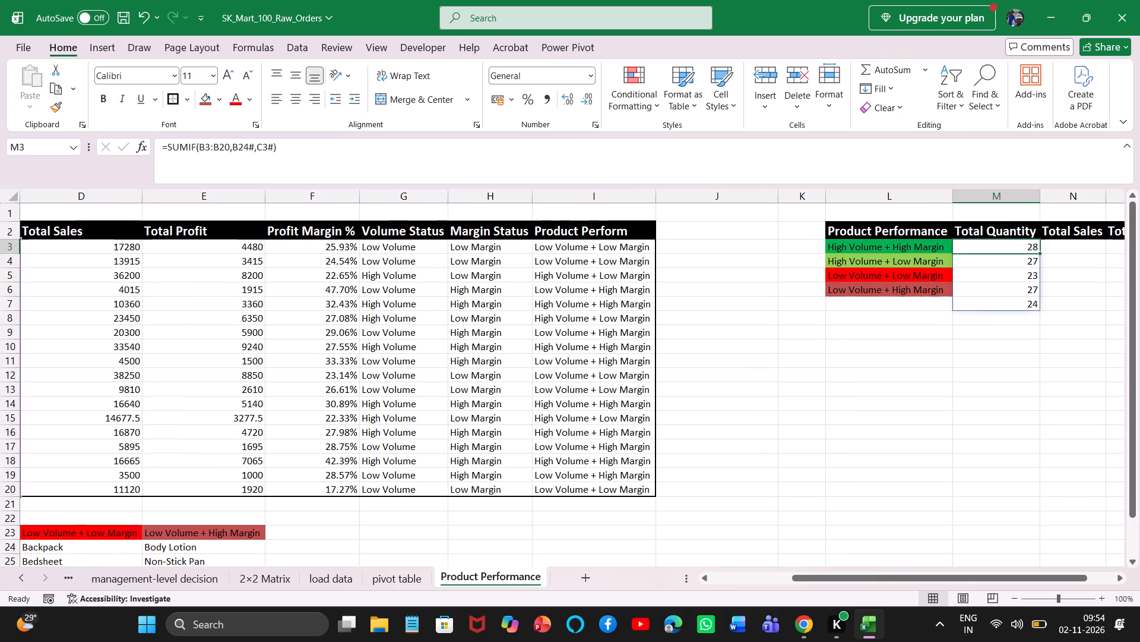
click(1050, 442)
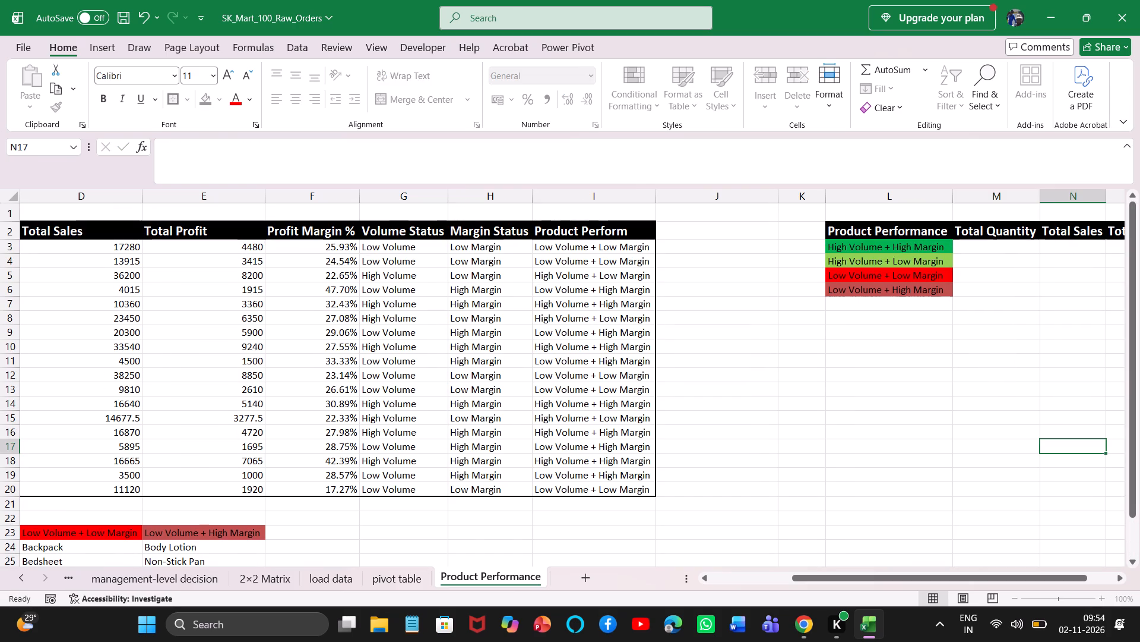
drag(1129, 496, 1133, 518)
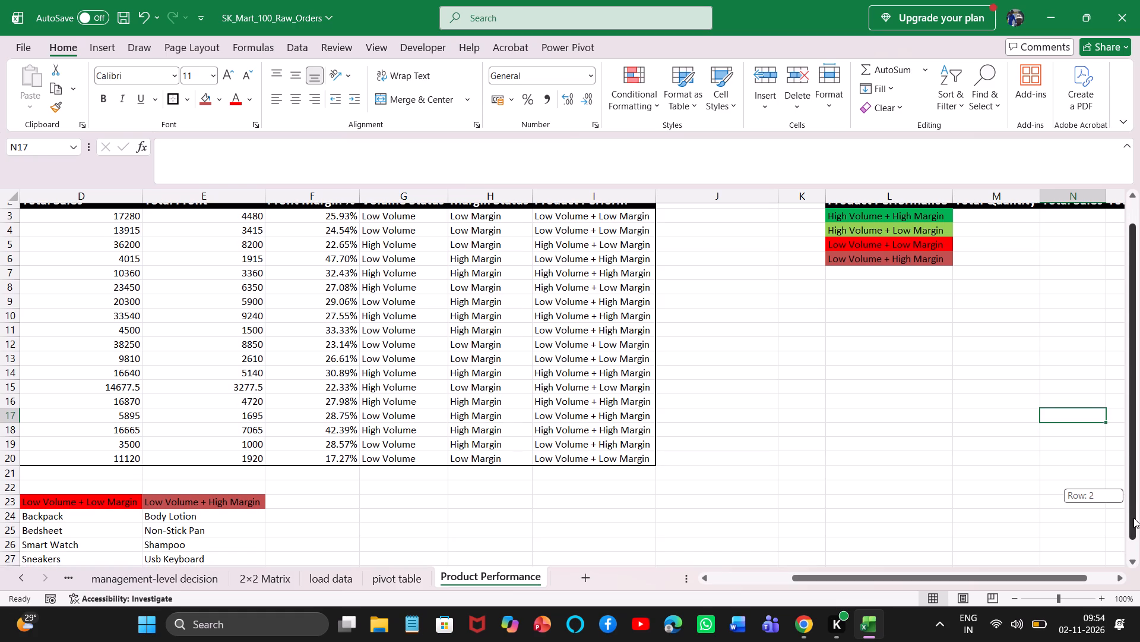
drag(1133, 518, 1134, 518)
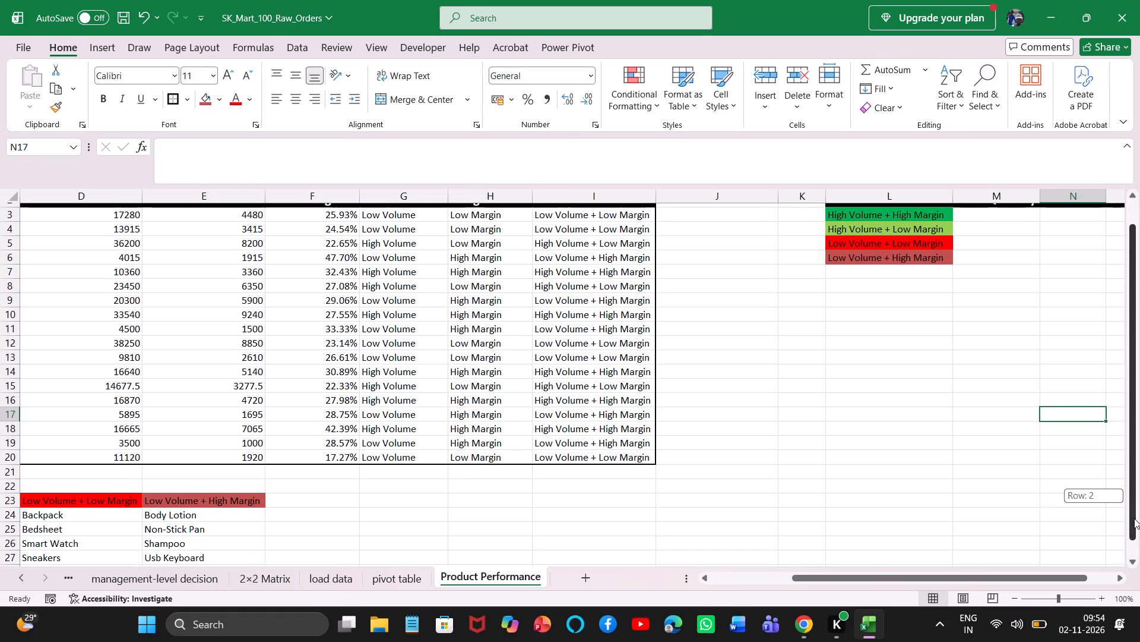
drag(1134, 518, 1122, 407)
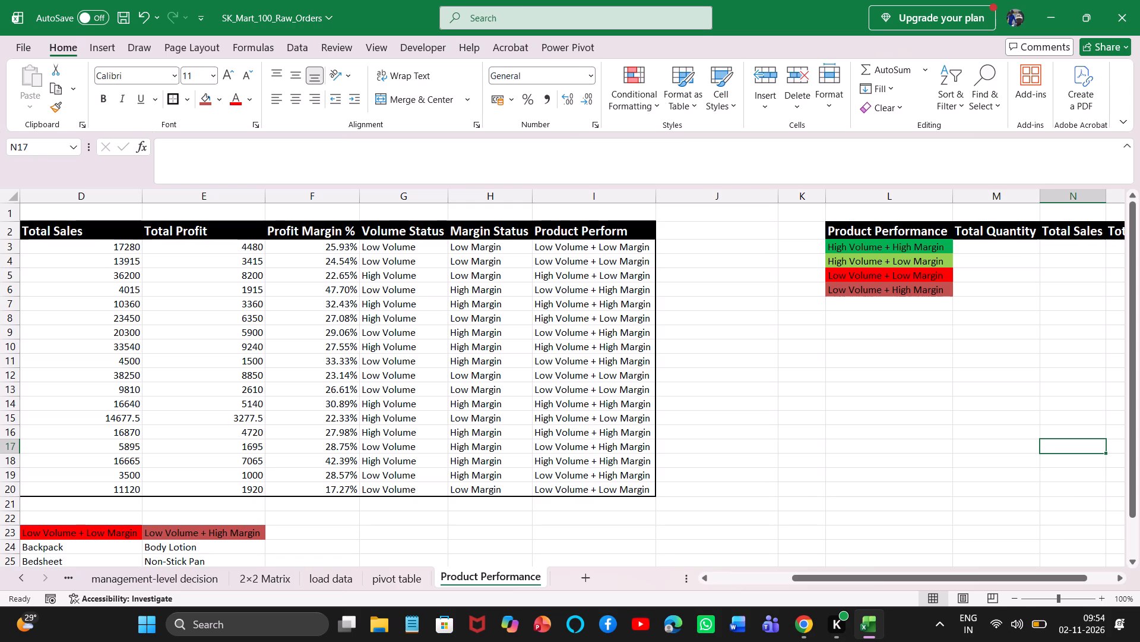
click(993, 247)
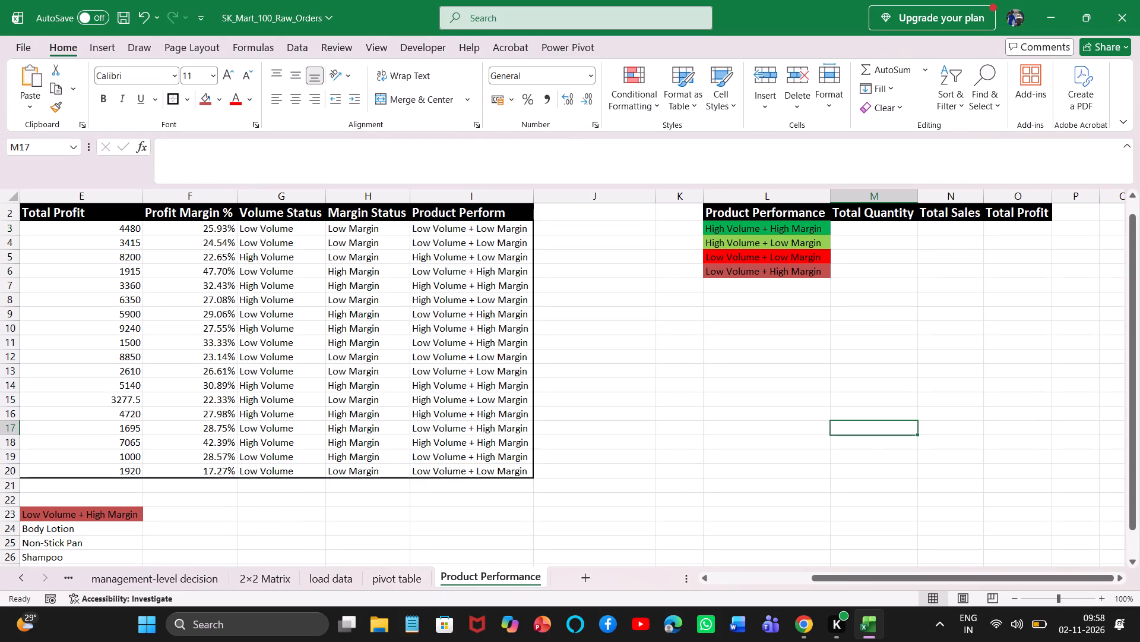
click(891, 223)
text(=sumif)
key(Tab)
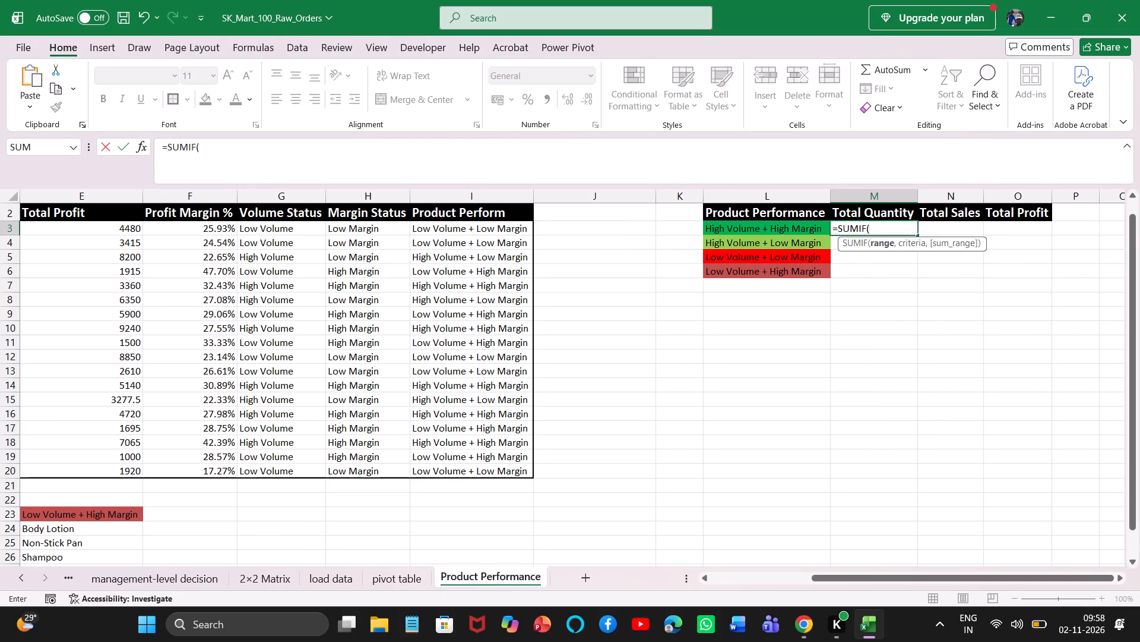
drag(877, 577, 849, 590)
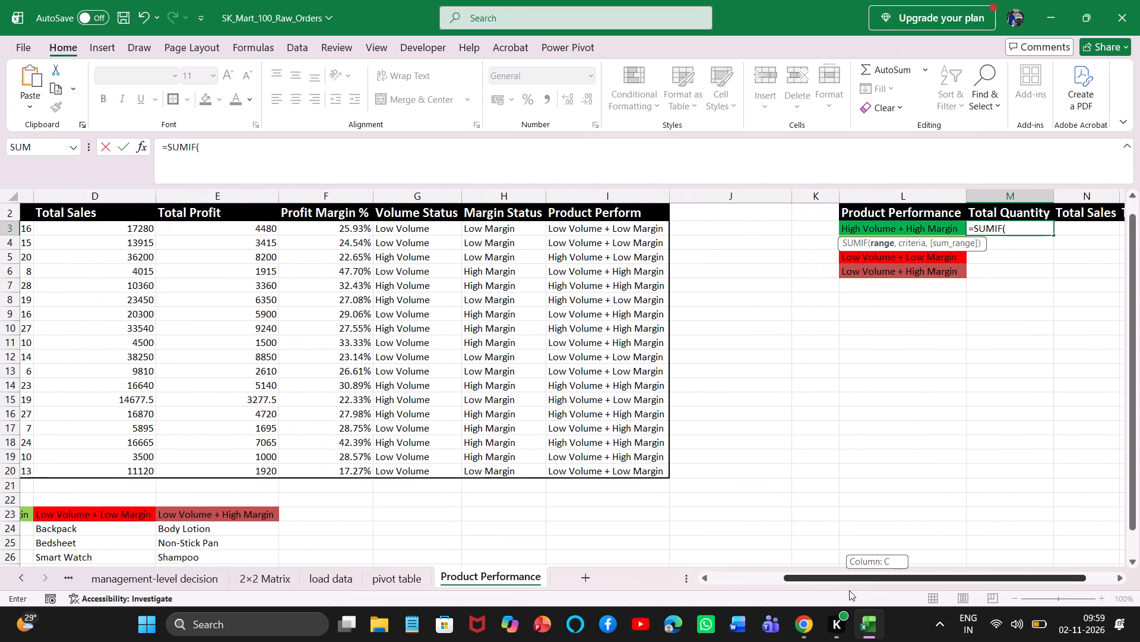
drag(849, 590, 756, 609)
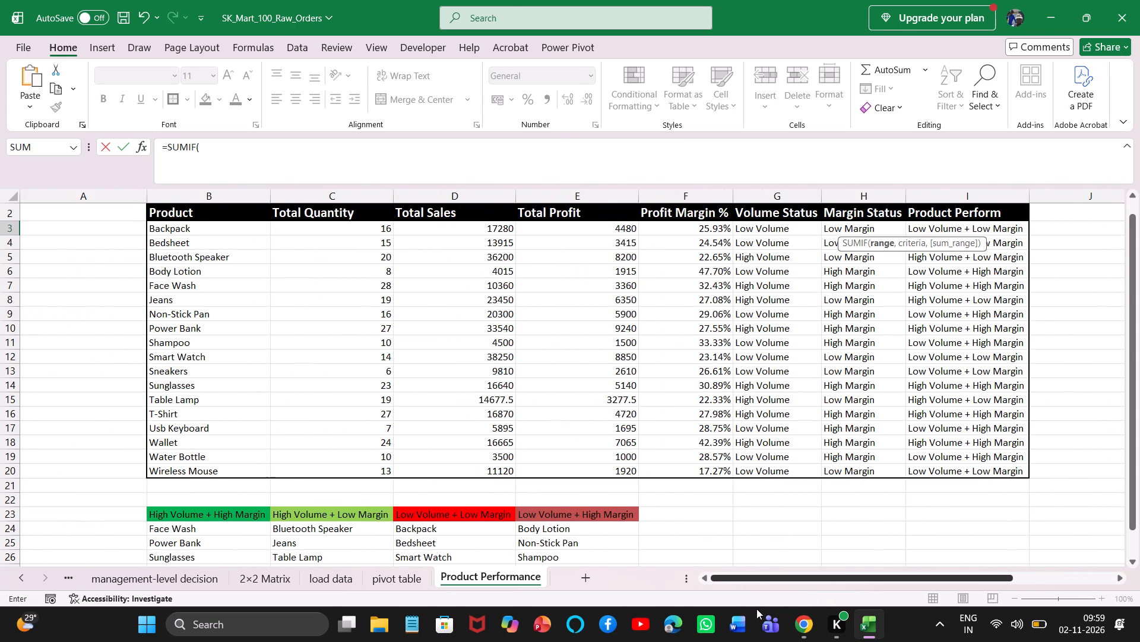
click(201, 229)
key(ctrl+shift+Down)
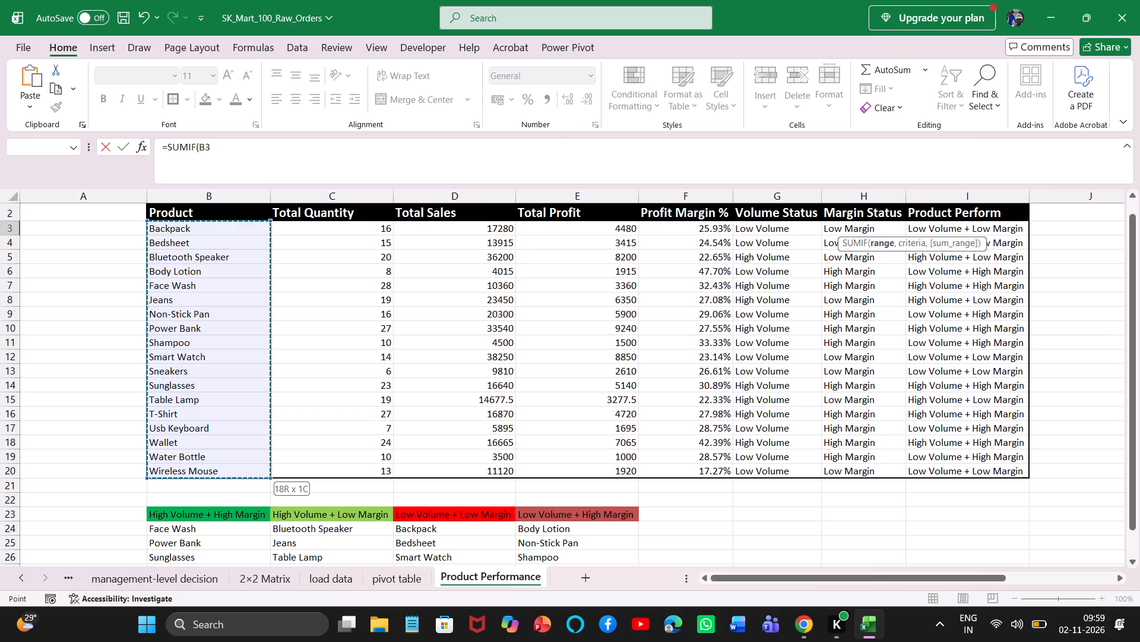
key(comma)
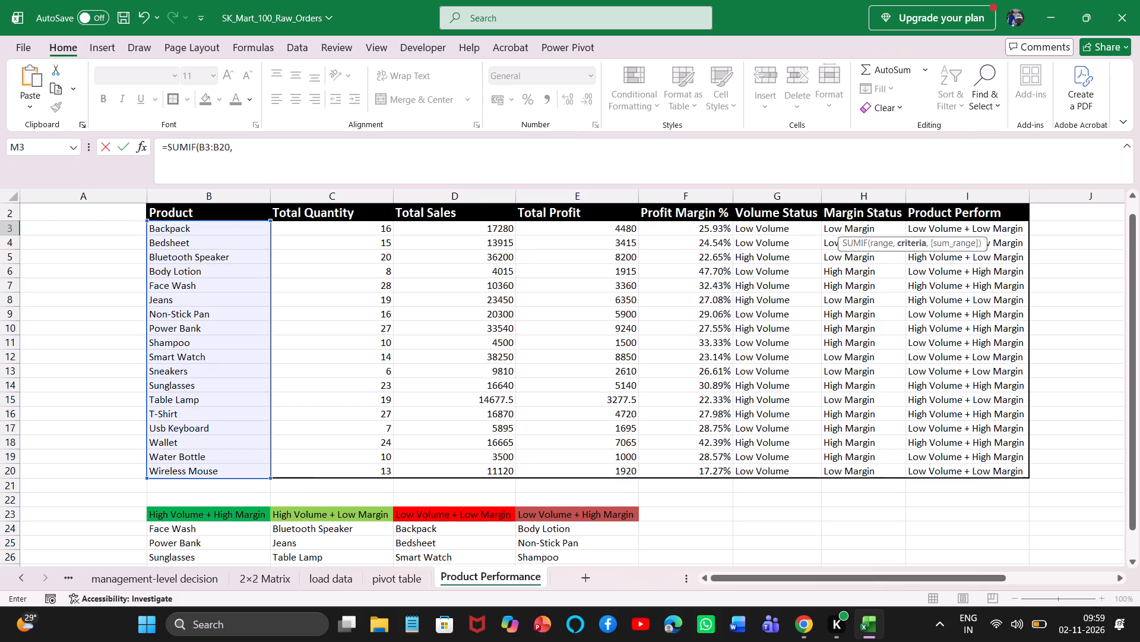
click(194, 533)
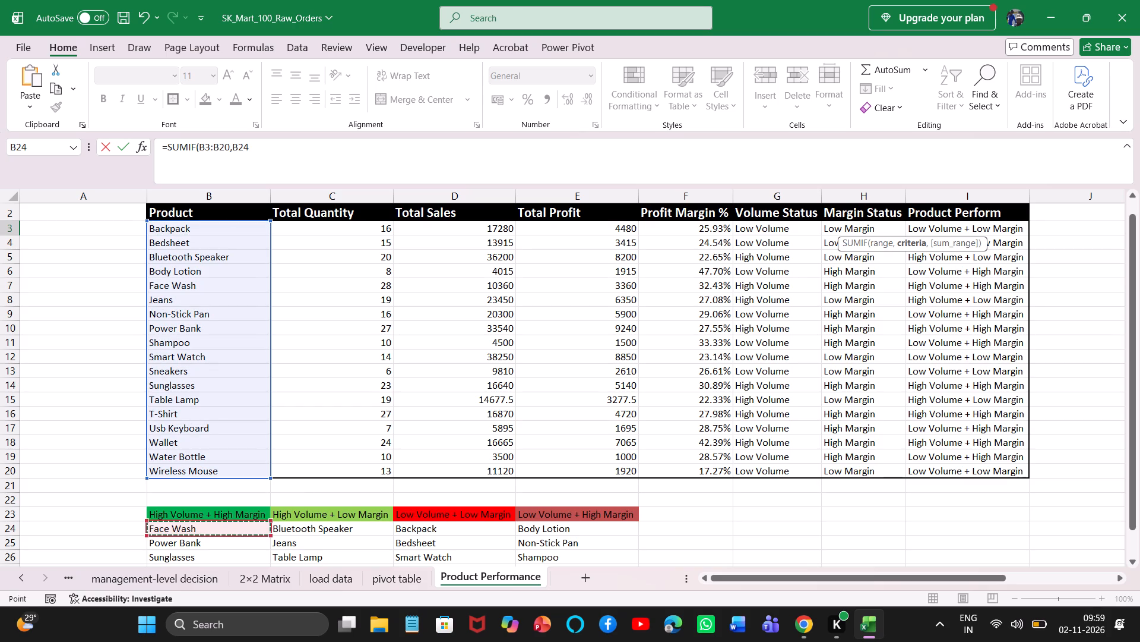
Complete the SUMIF formula in M3 with the Total Quantity values from C3 down to C20 as the sum range.
key(comma)
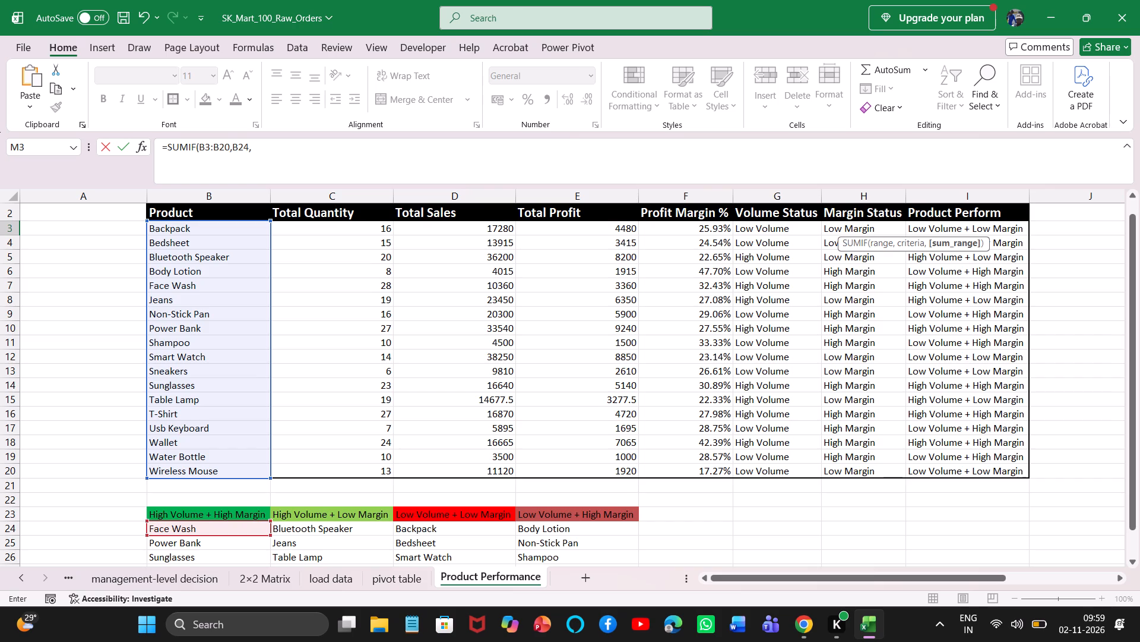
click(356, 232)
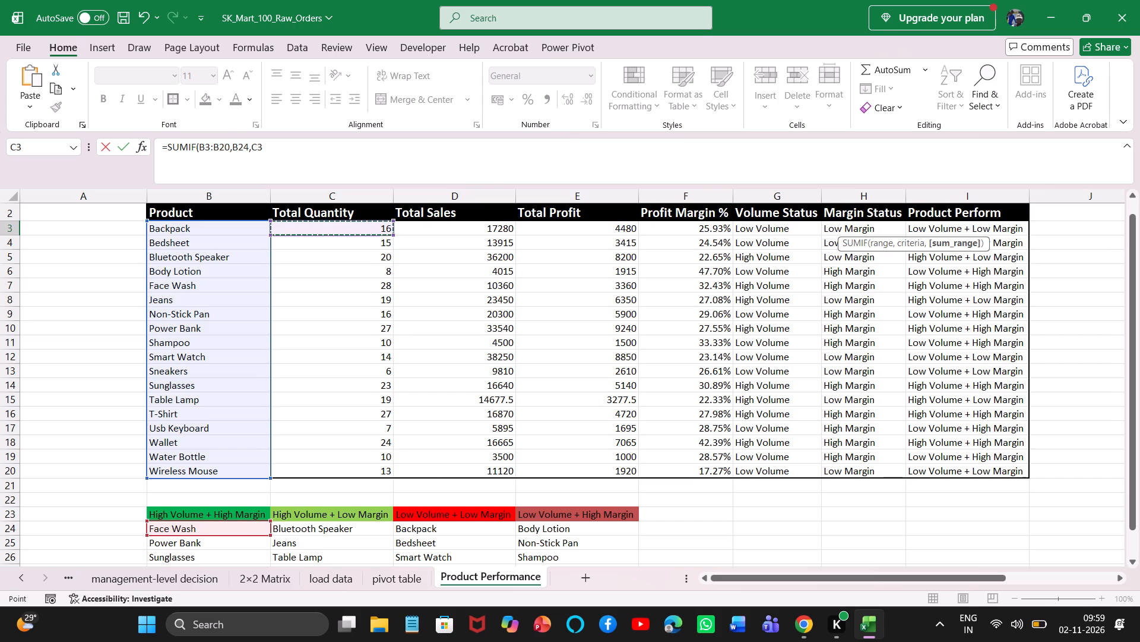
key(ctrl+shift+Down)
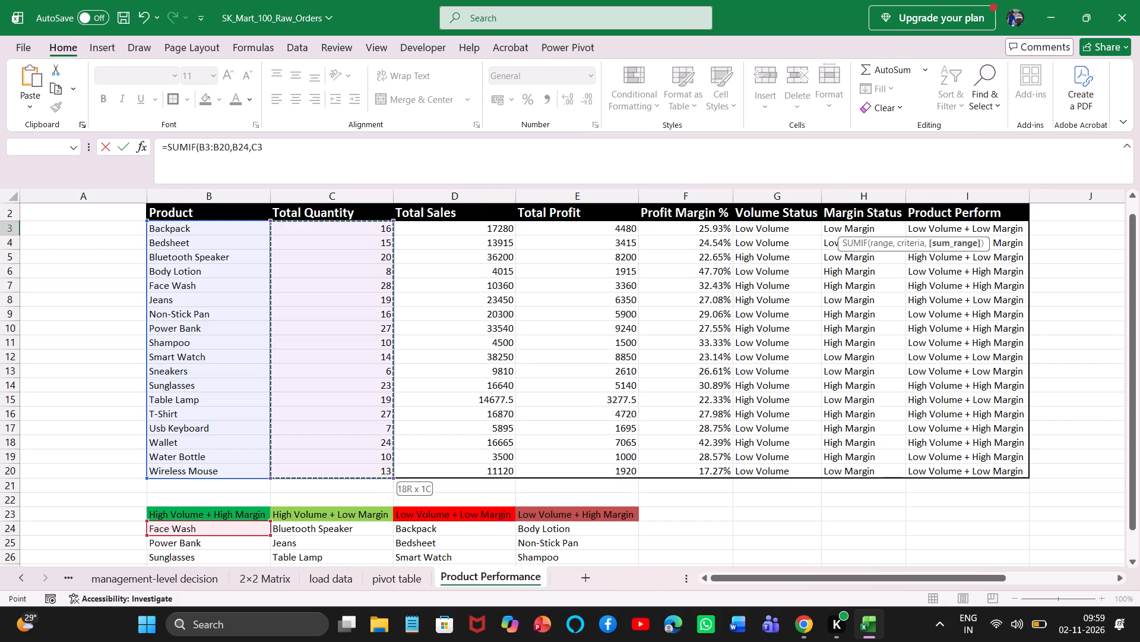
key(BackSpace)
key(BackSpace)
key(BackSpace)
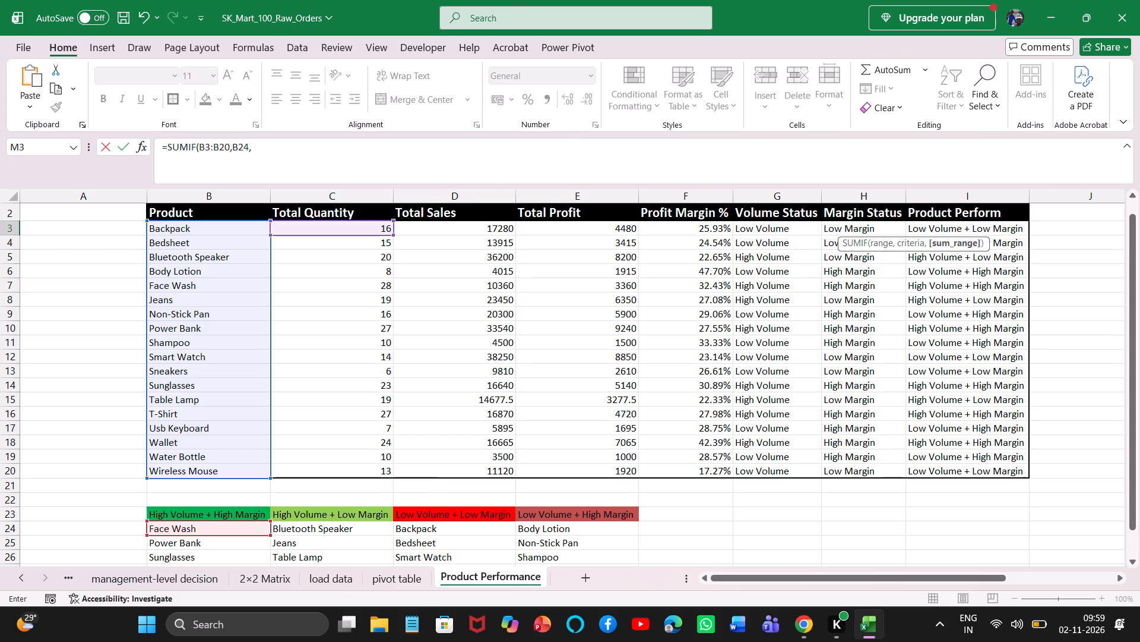
key(BackSpace)
key(comma)
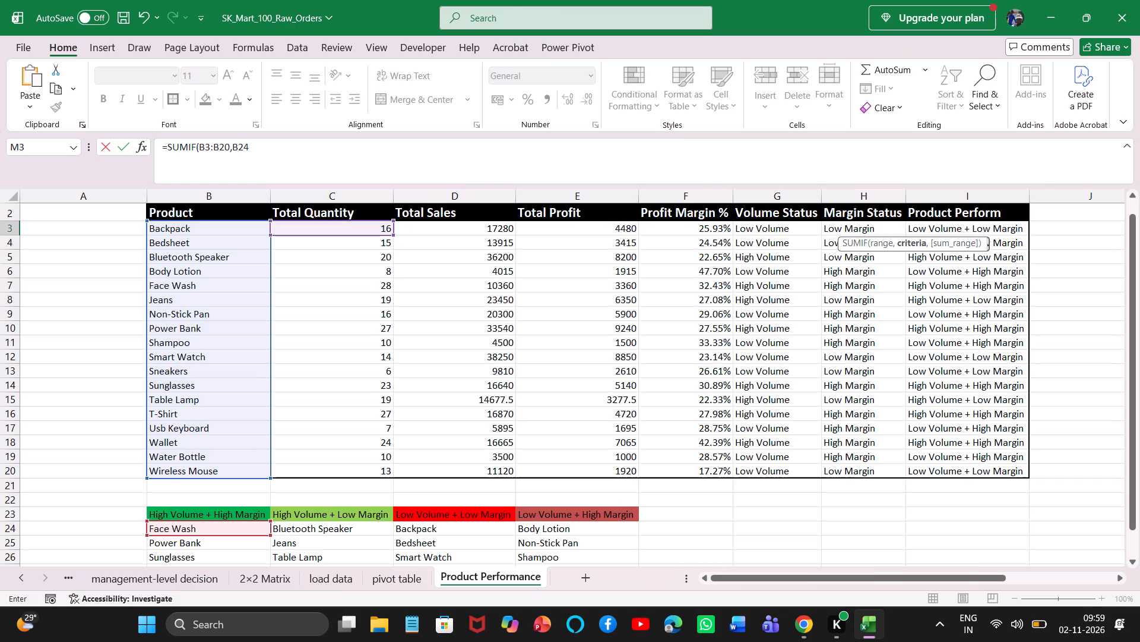
click(356, 232)
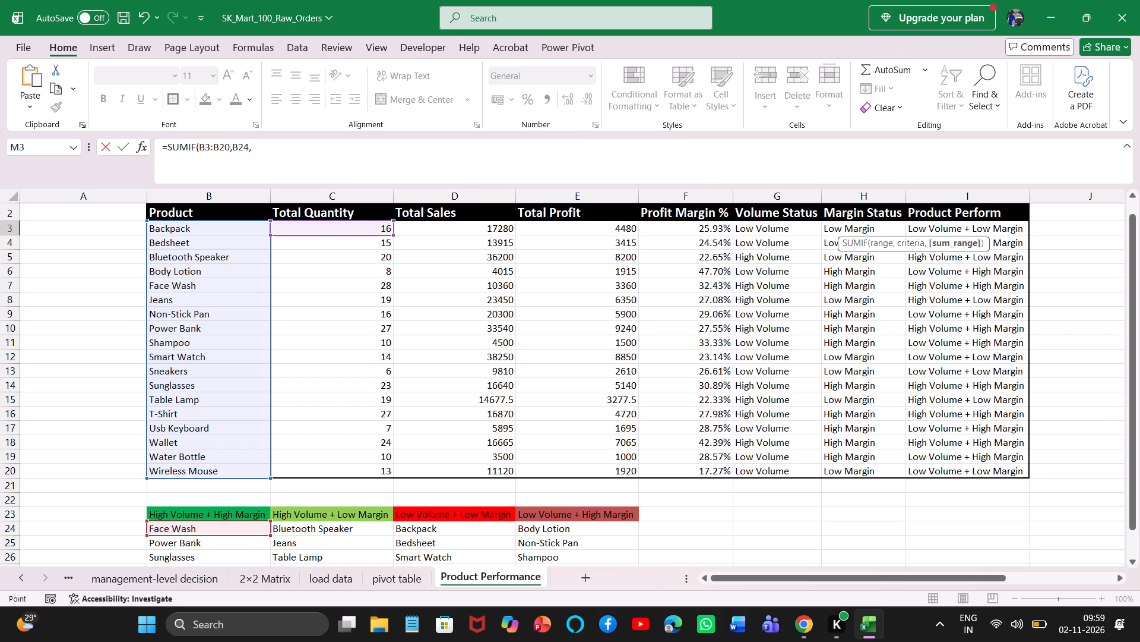
key(ctrl+shift+Down)
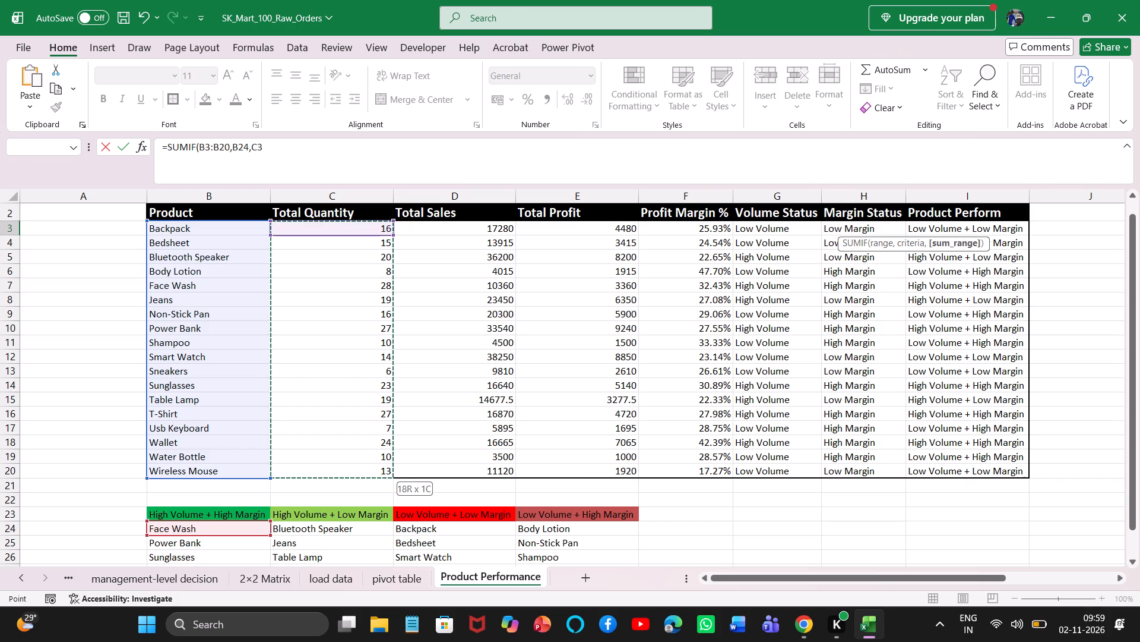
key(shift+Up)
key(shift+Down)
key(shift+parenright)
key(Return)
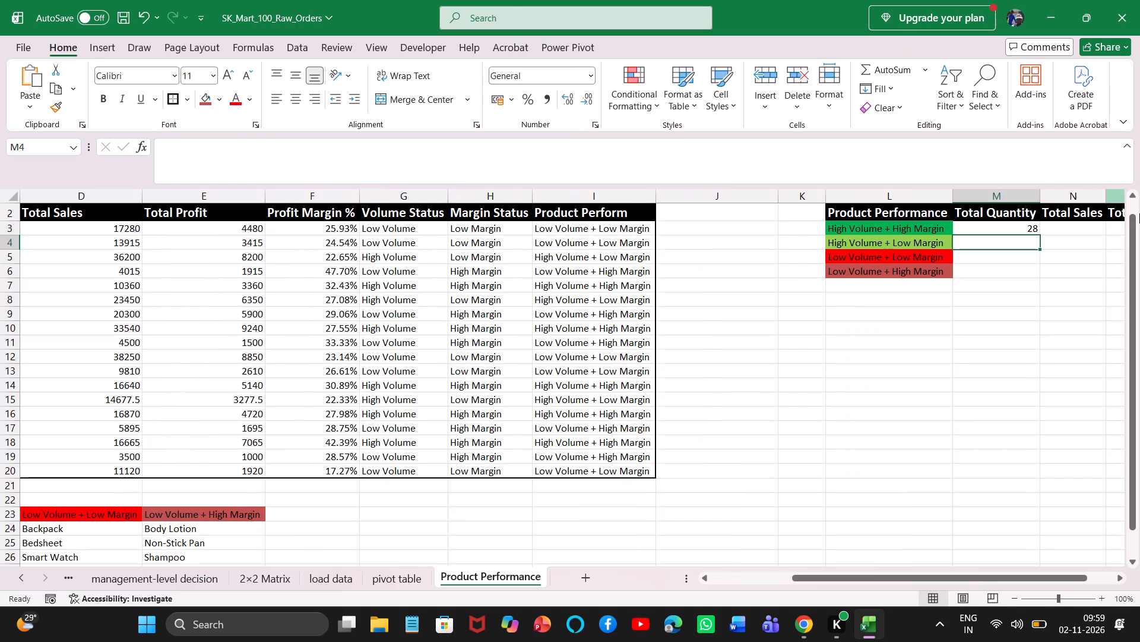
Check the SUMIF formula in M3 against the product table's columns and the group lists below it.
click(1009, 231)
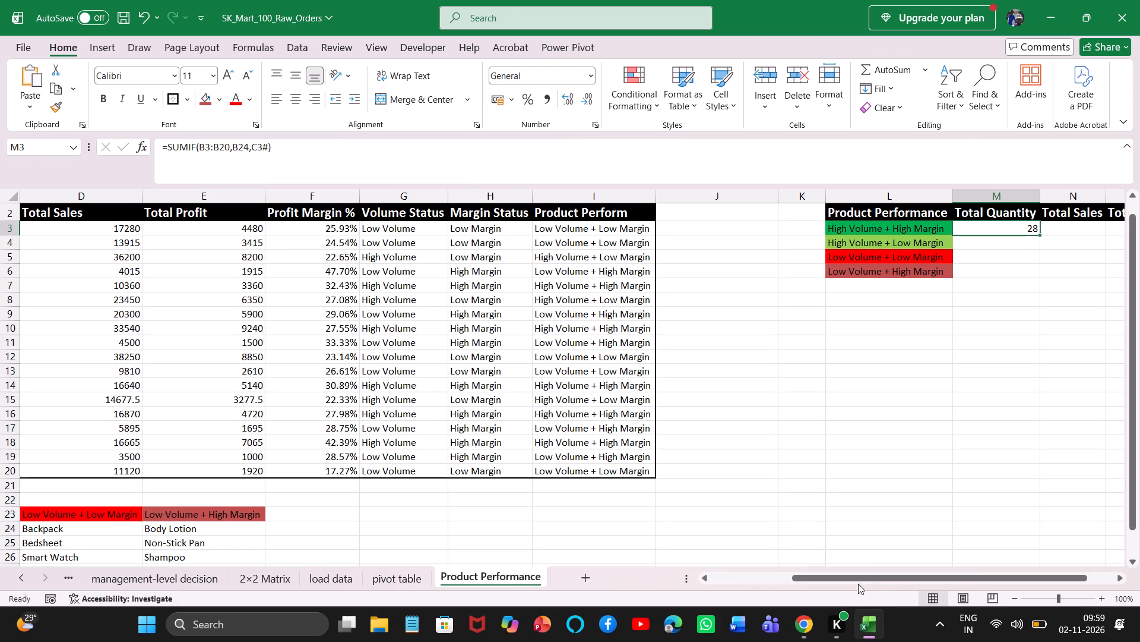
drag(858, 582, 761, 580)
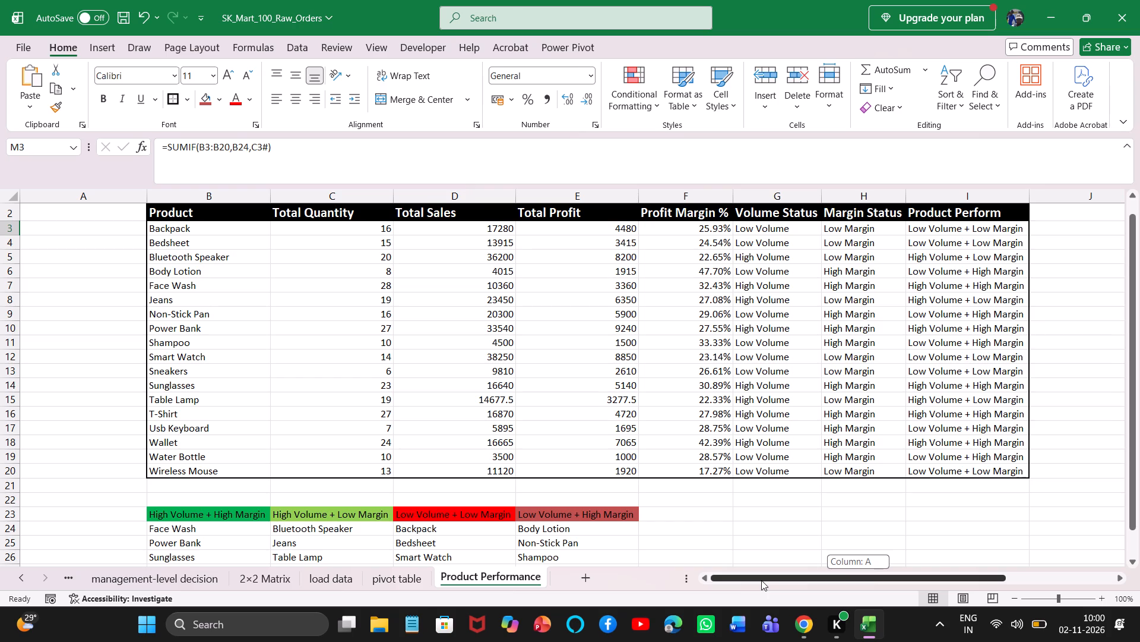
drag(761, 580, 834, 576)
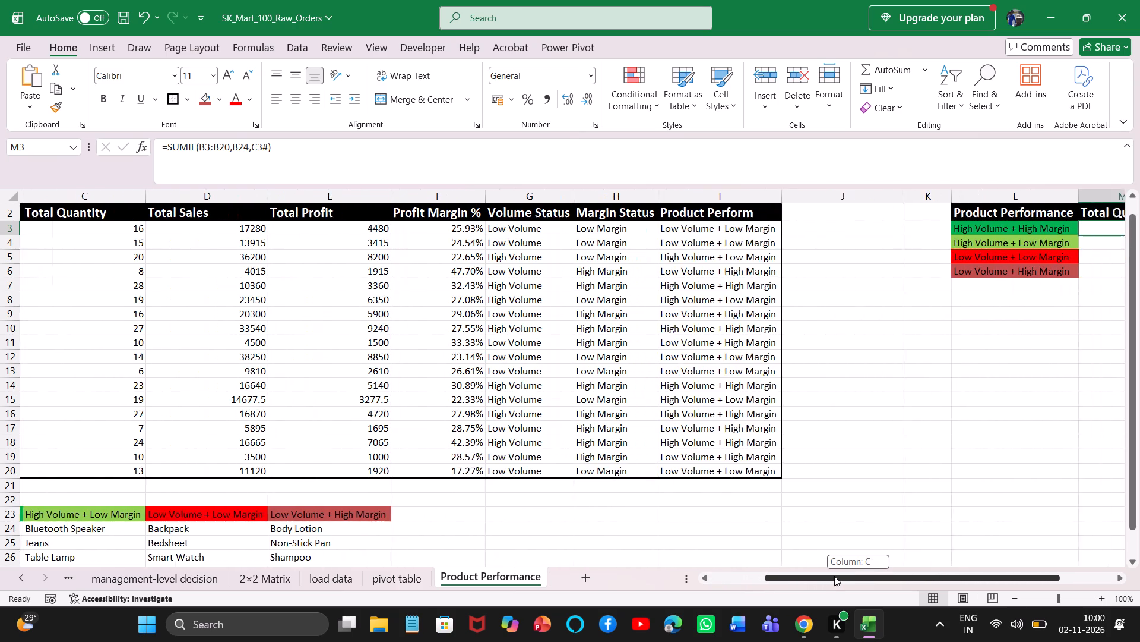
drag(834, 576, 841, 575)
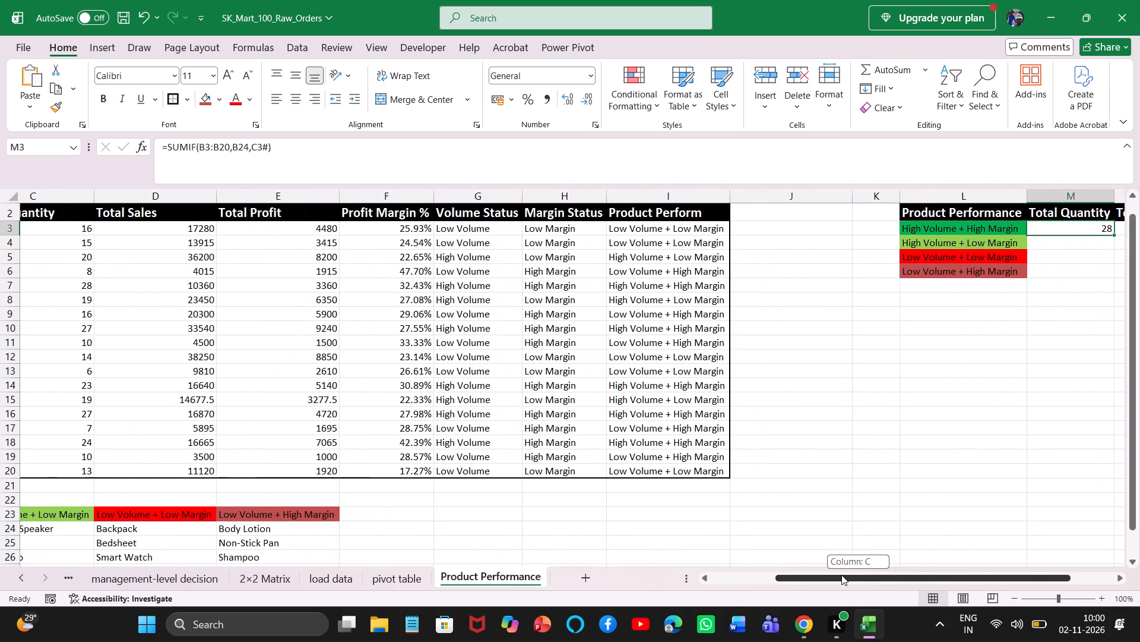
drag(841, 575, 838, 573)
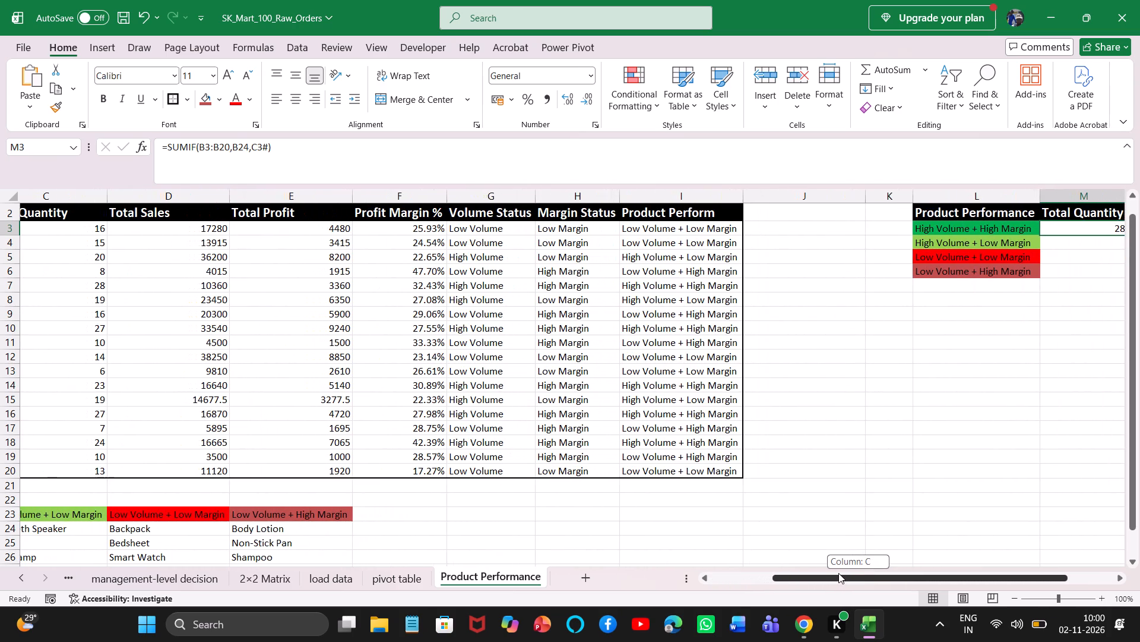
drag(838, 573, 838, 574)
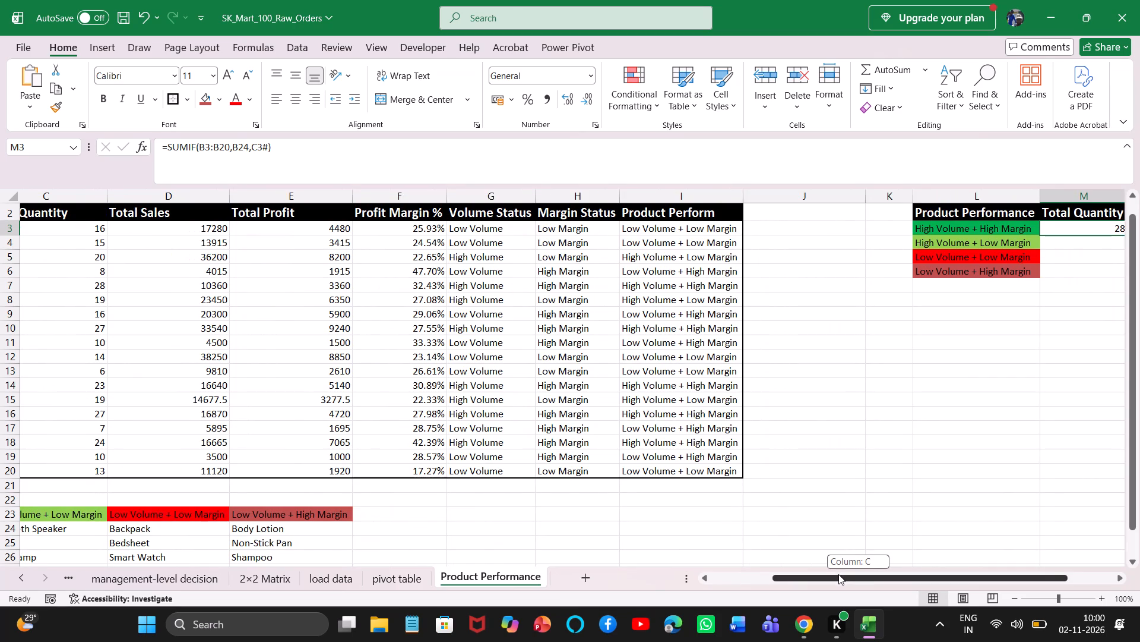
drag(838, 574, 825, 572)
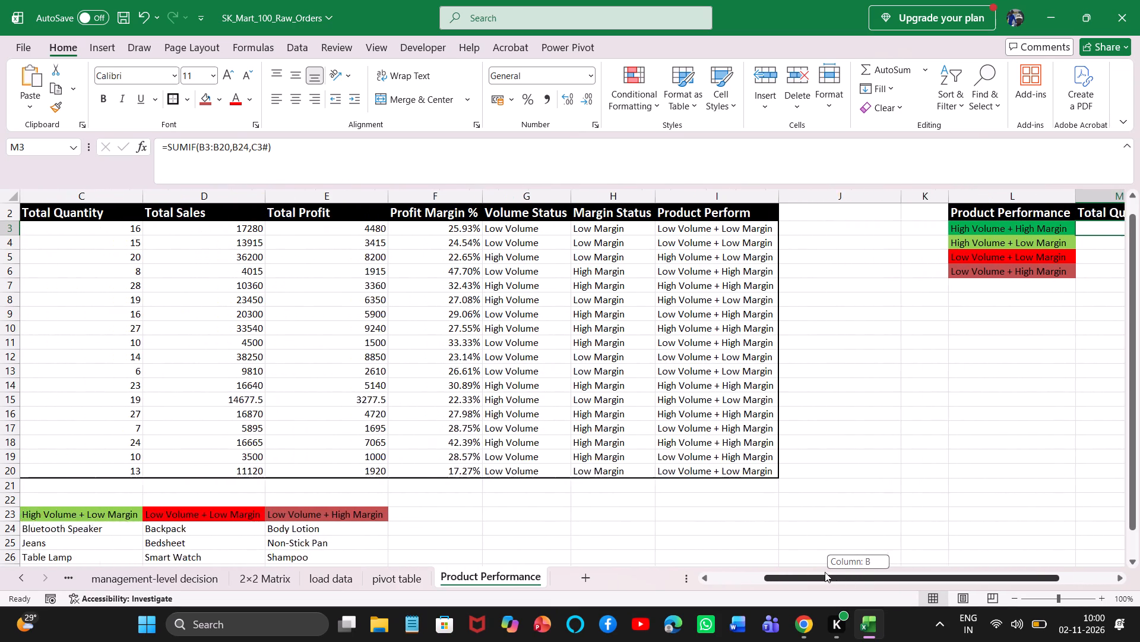
Copy the four volume/margin group lists with their headers, B23:E28, below the product table.
drag(825, 572, 771, 580)
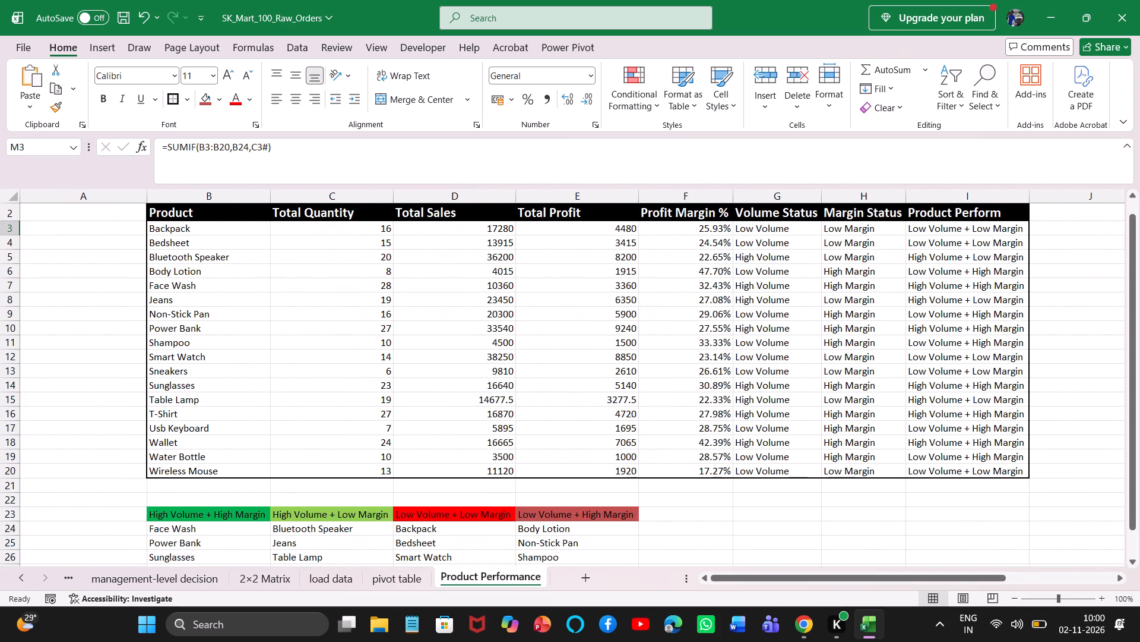
drag(1134, 505, 1130, 554)
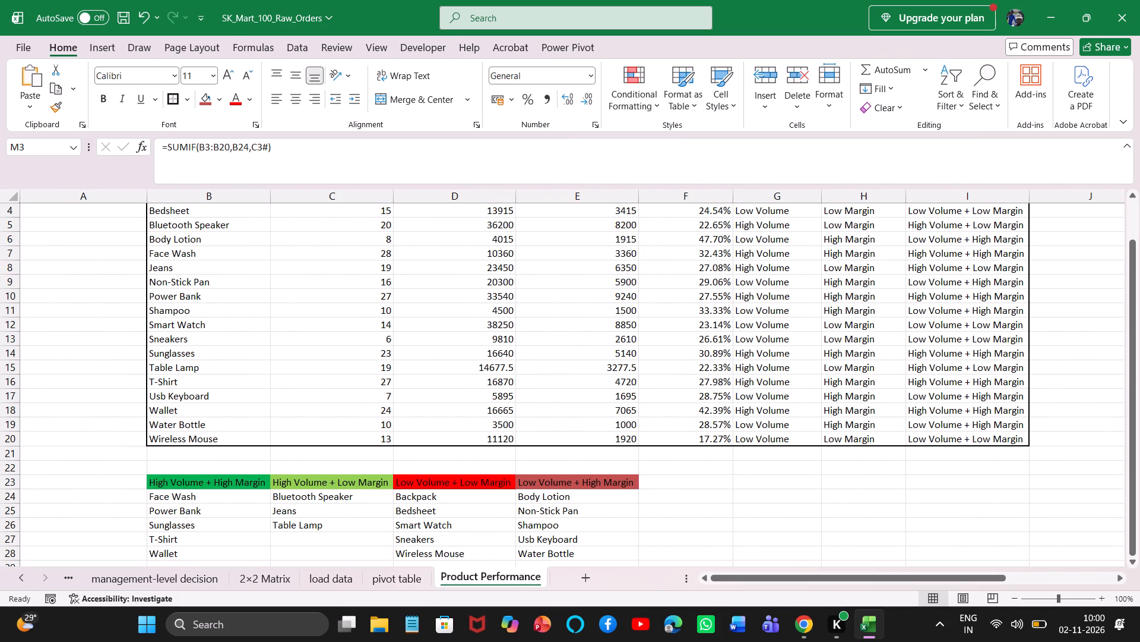
click(226, 486)
key(ctrl+shift+Right)
key(ctrl+shift+Down)
key(ctrl+shift+Down)
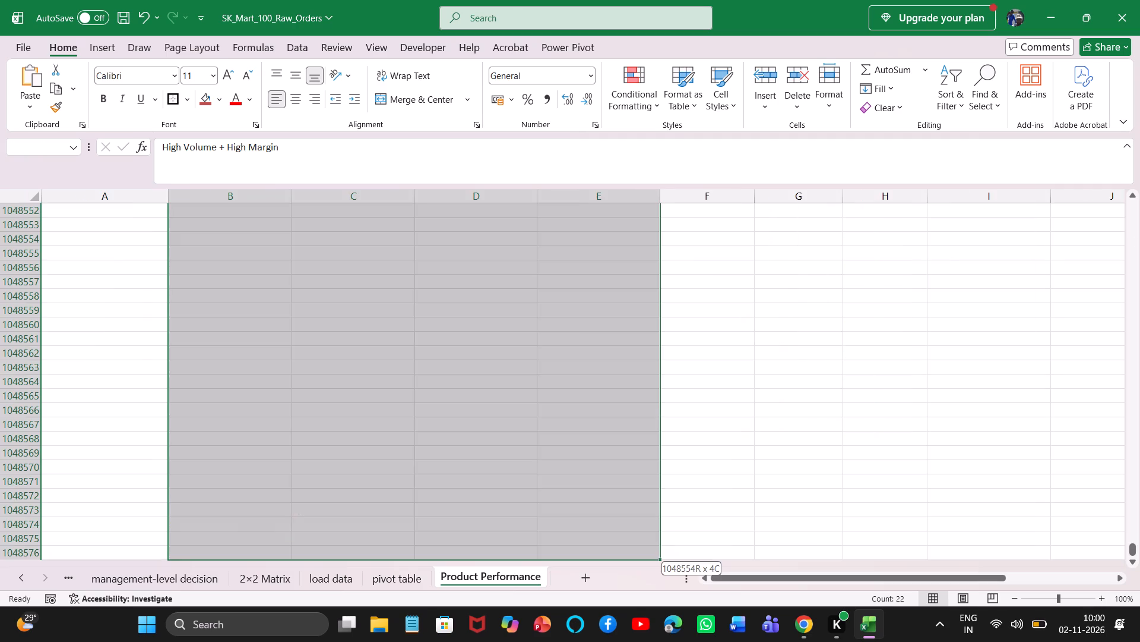
key(ctrl+shift+Up)
key(ctrl+c)
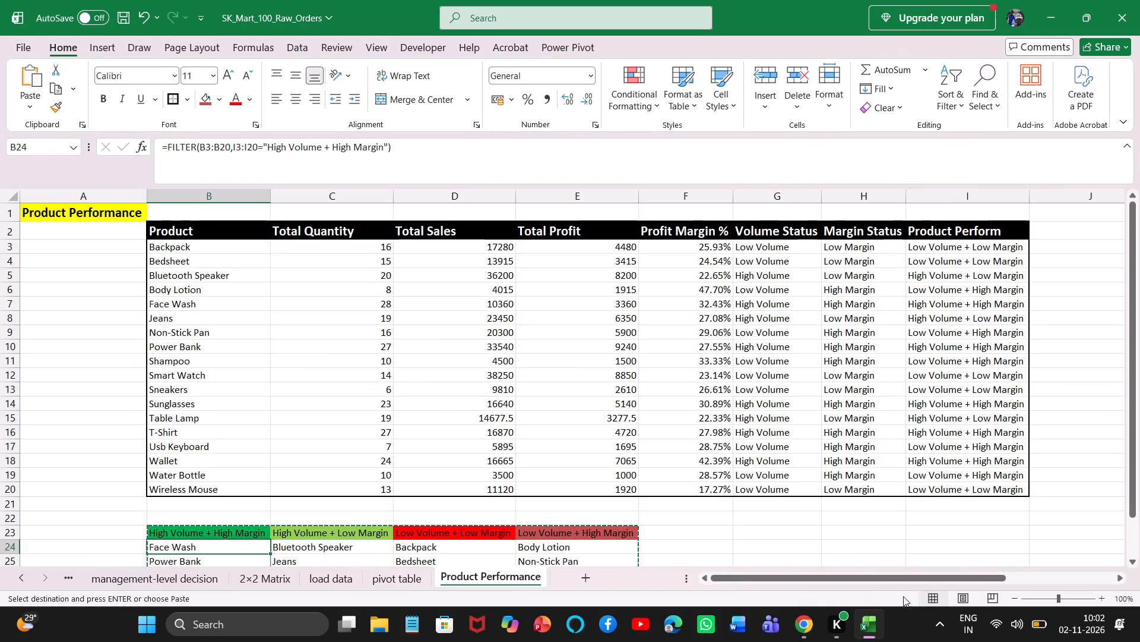
drag(904, 581, 1091, 509)
click(907, 249)
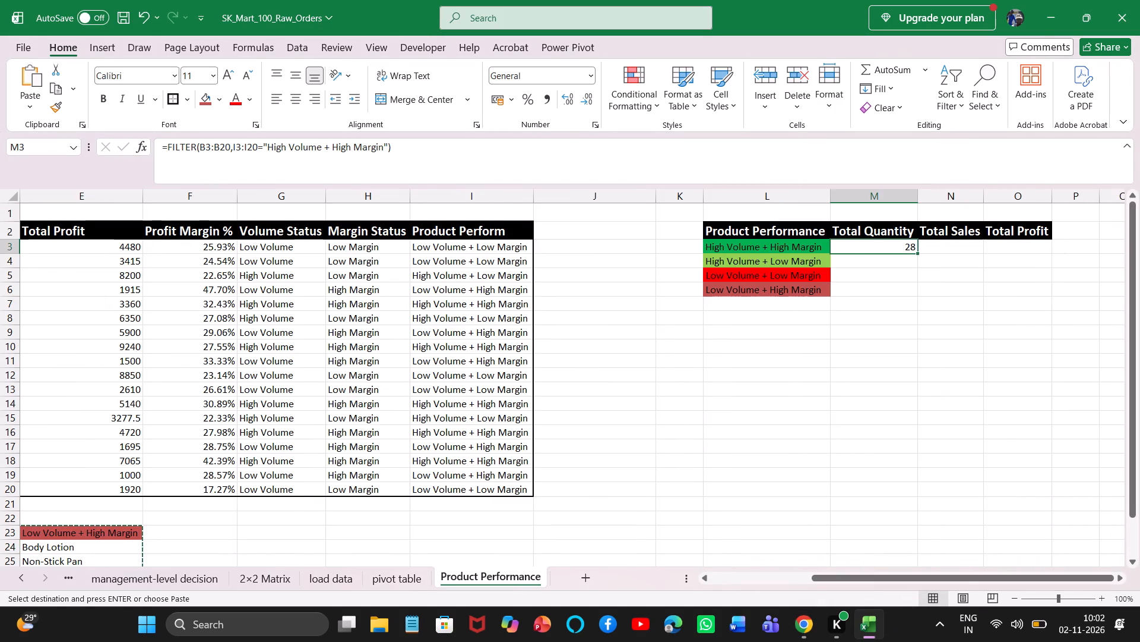
key(BackSpace)
text(=SUMIF)
key(Tab)
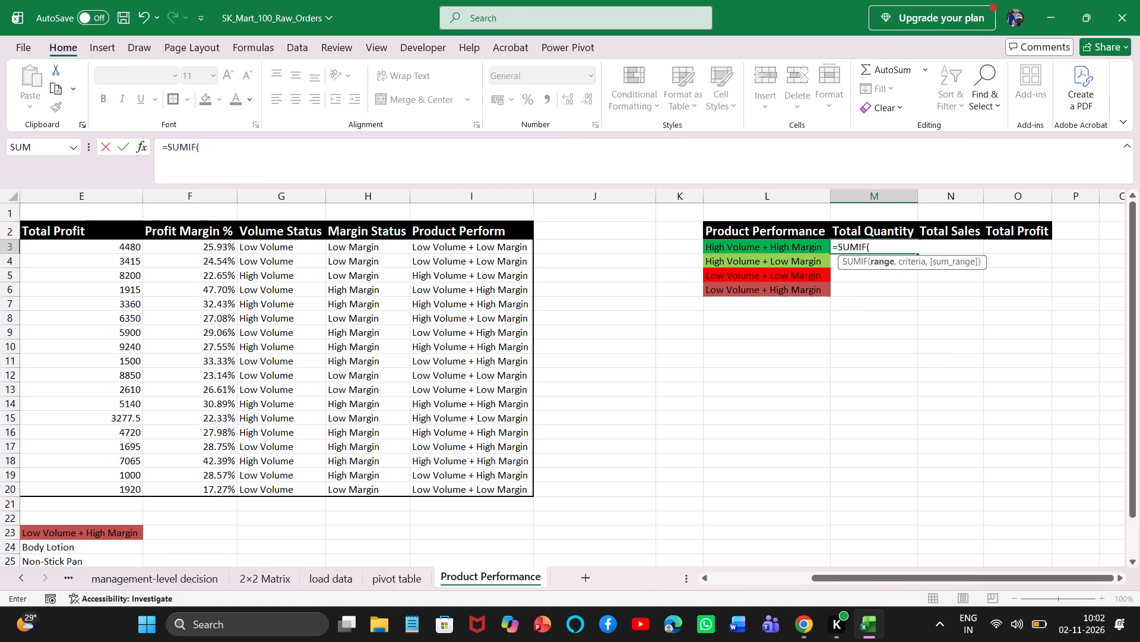
drag(839, 577, 705, 565)
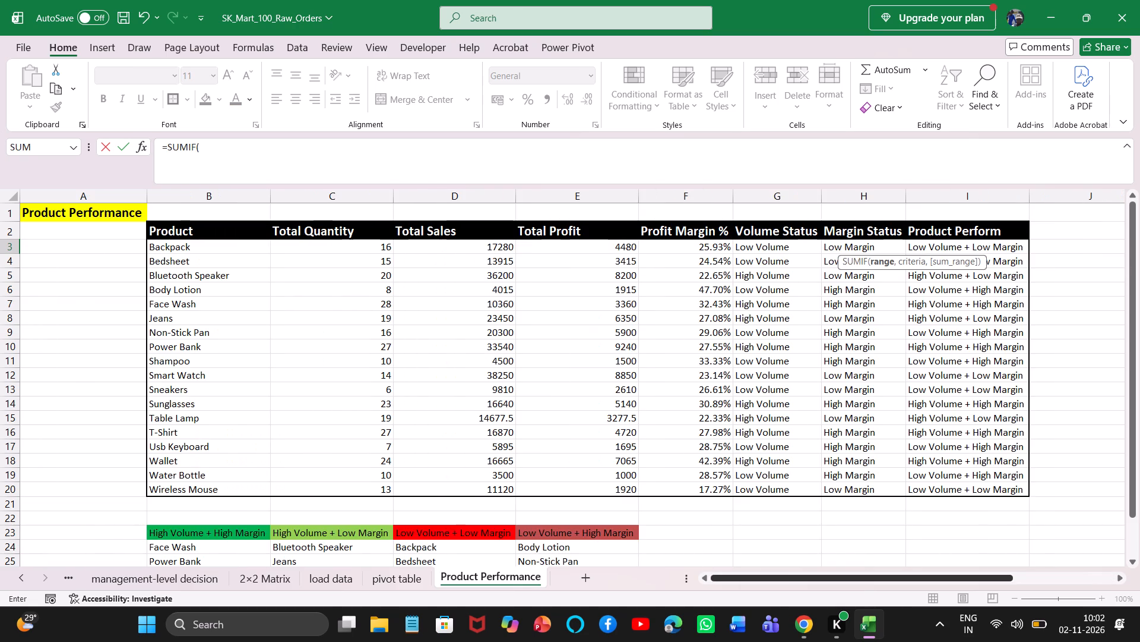
click(199, 252)
key(ctrl+shift+Down)
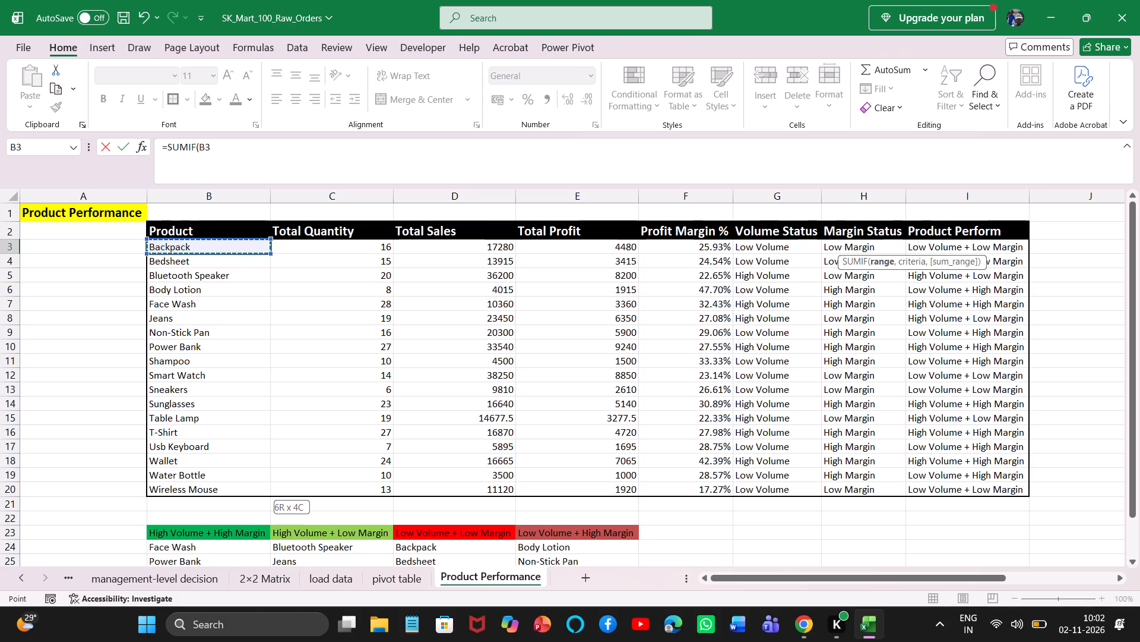
key(comma)
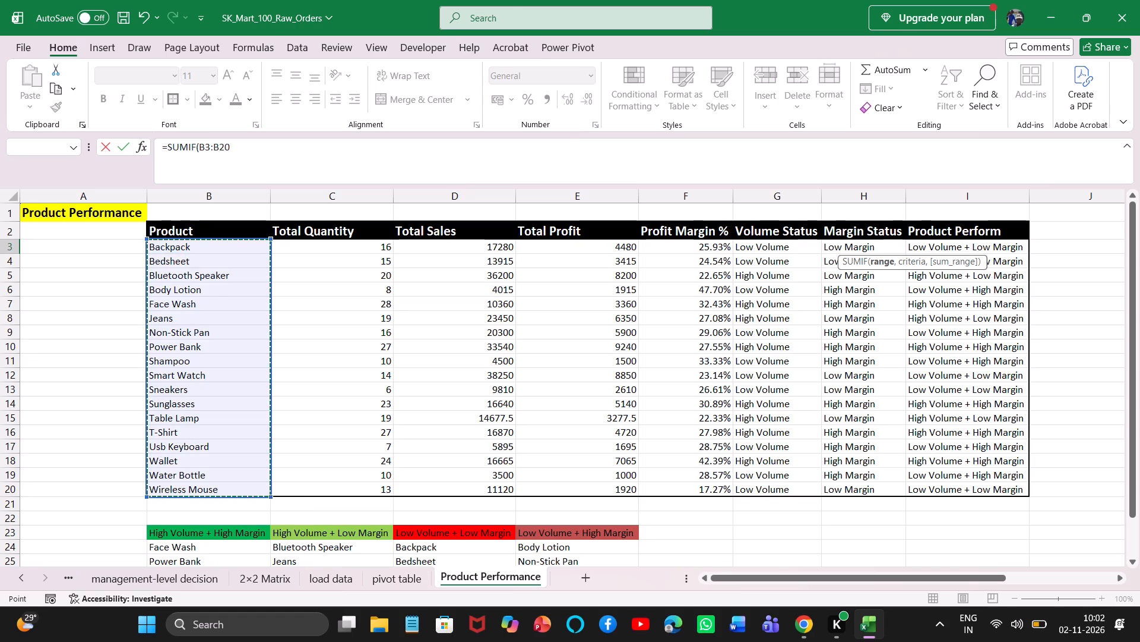
Complete the SUMIF formula in M3 with the High Volume + High Margin products B24# as criteria and Total Quantity C3# as sum range.
drag(1133, 263, 1117, 356)
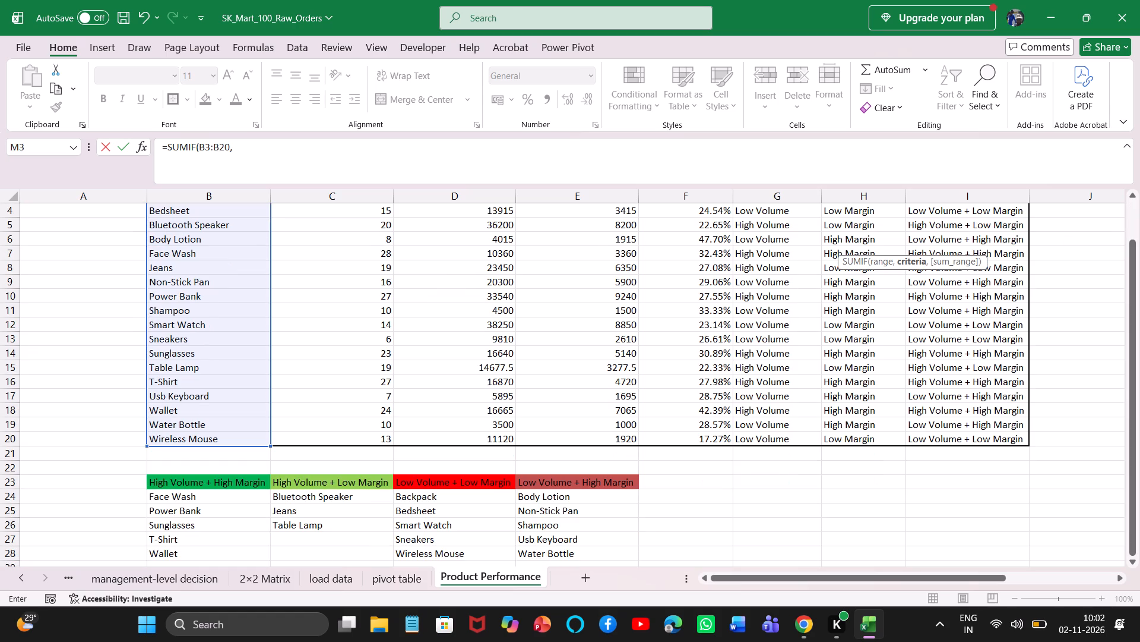
click(190, 498)
key(ctrl+shift+Down)
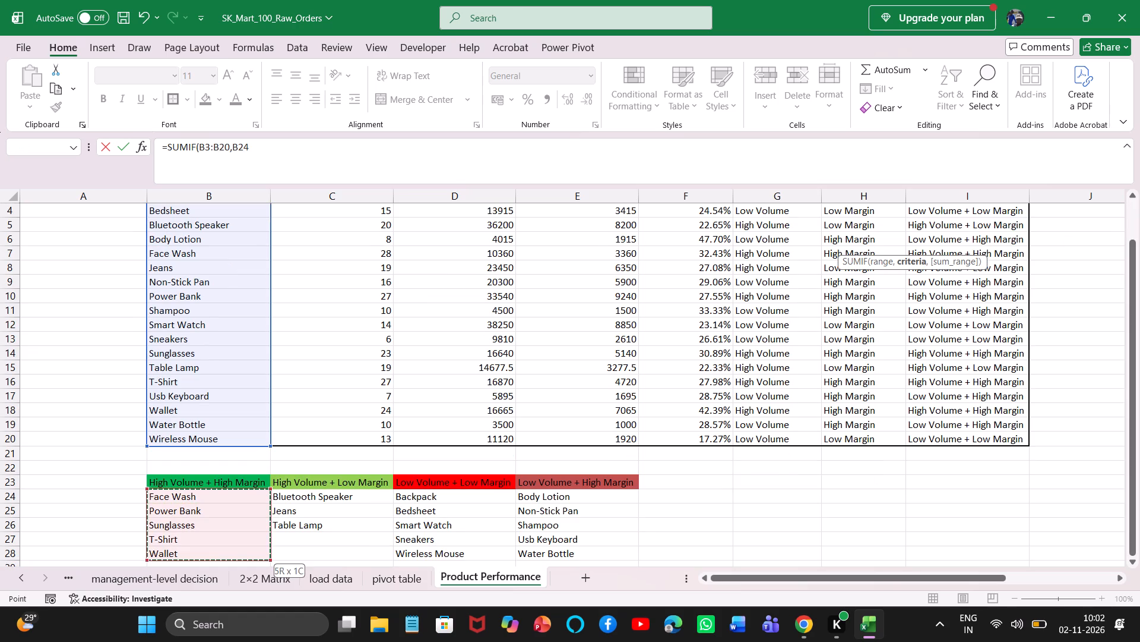
key(comma)
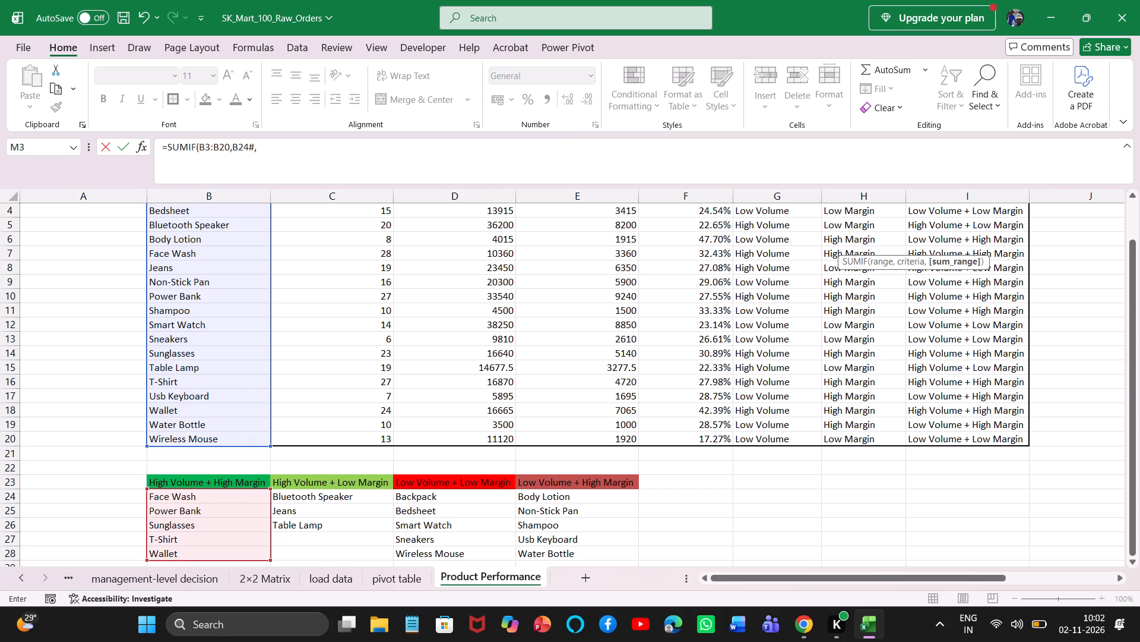
drag(1130, 436, 1086, 295)
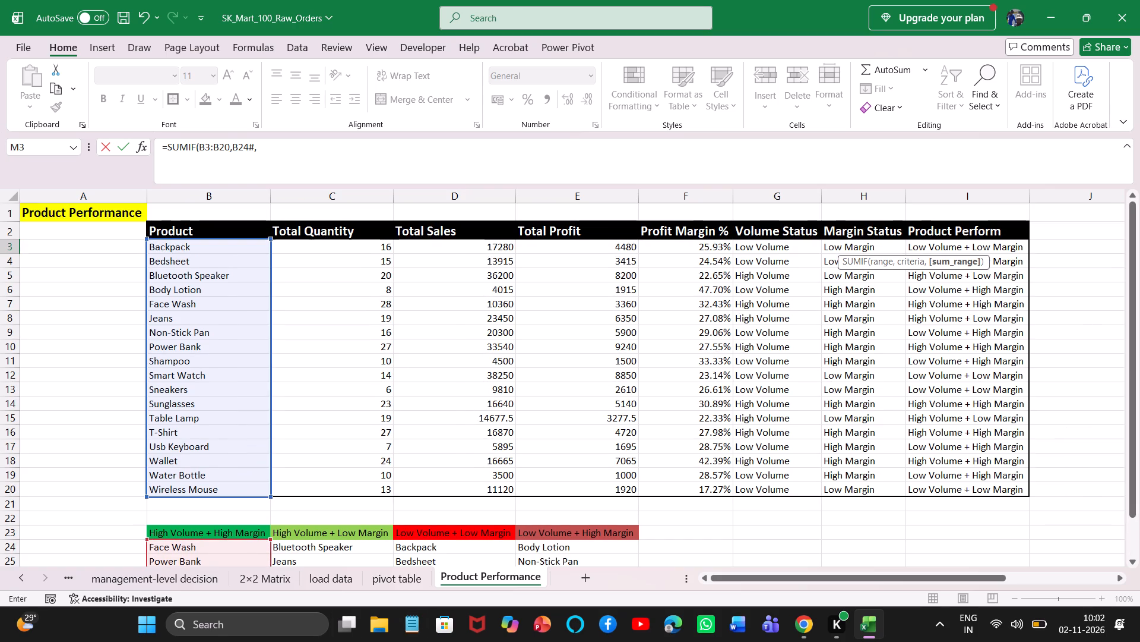
click(346, 244)
key(ctrl+shift+Down)
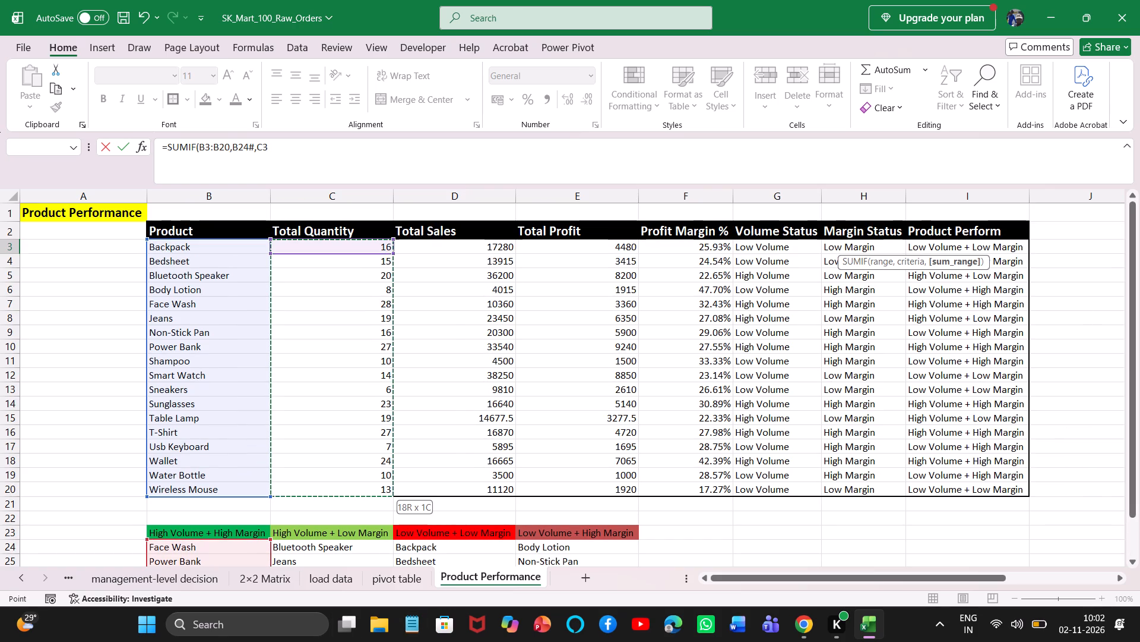
key(shift+parenright)
key(Return)
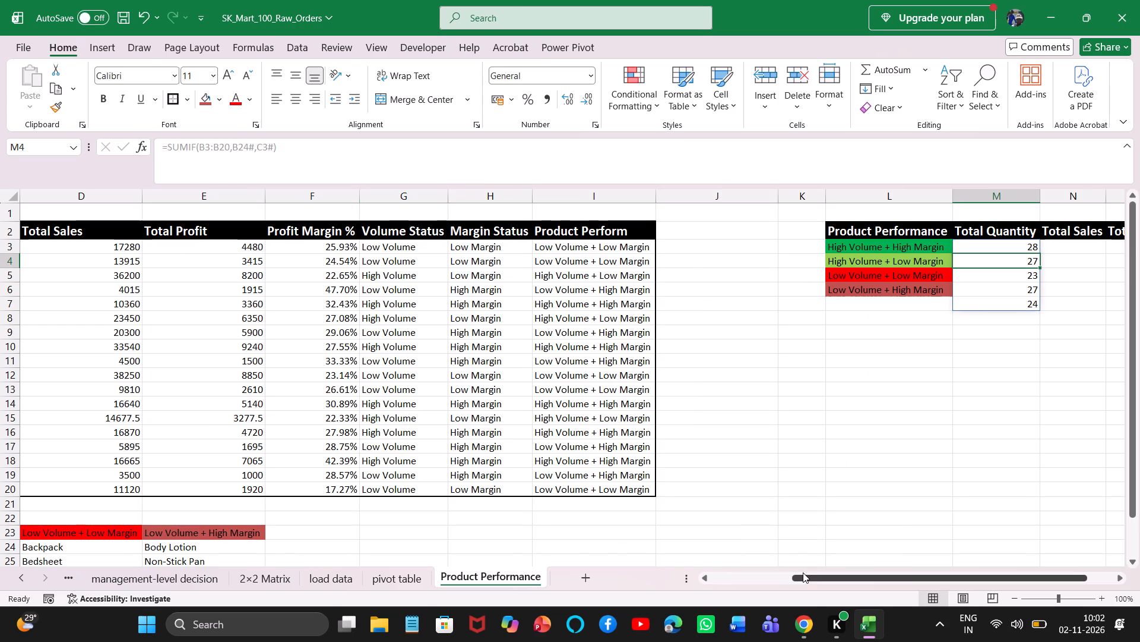
Wrap the M3 formula in SUM, giving =SUM(SUMIF(B3:B20,B24#,C3#)), and compare the result with the one ChatGPT expects.
drag(804, 575, 643, 584)
drag(770, 577, 854, 555)
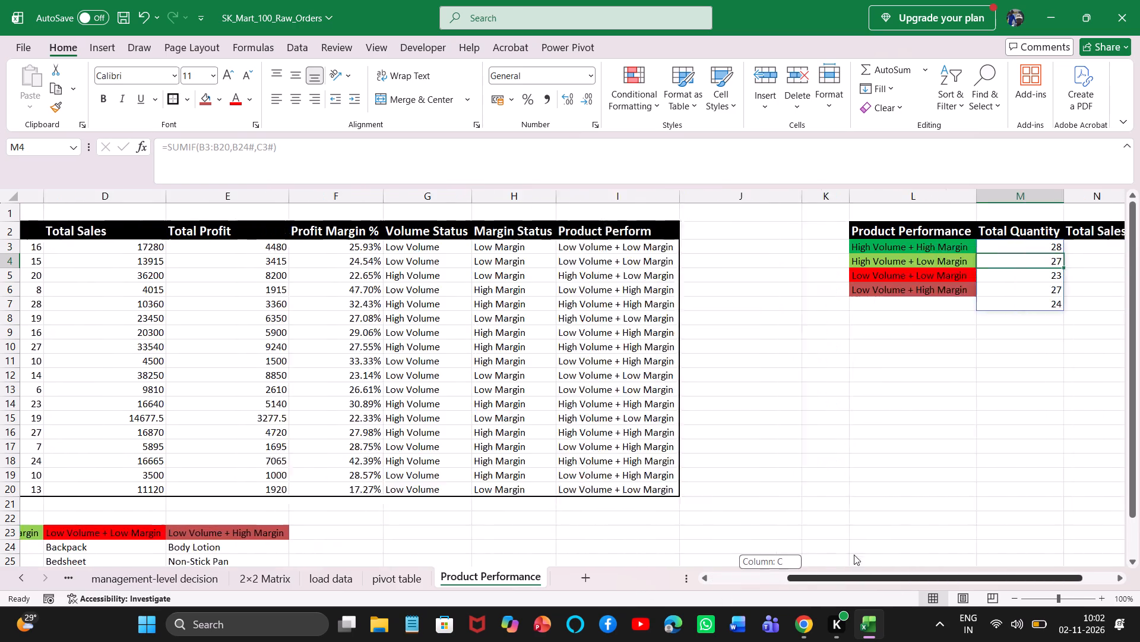
drag(854, 555, 869, 553)
click(866, 247)
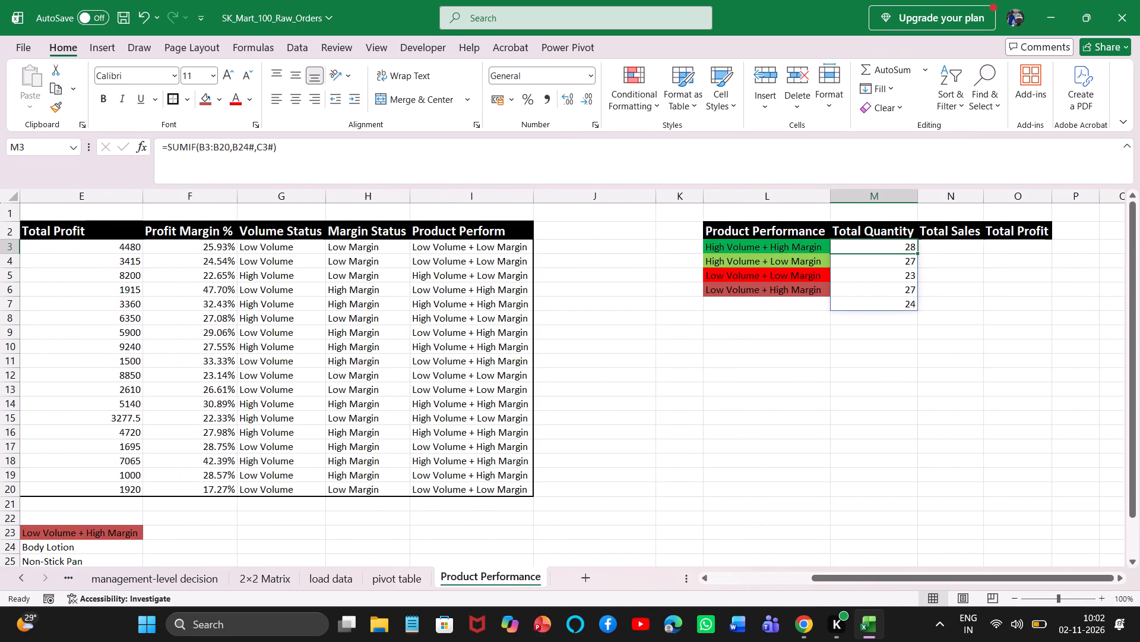
click(167, 147)
text(SUM)
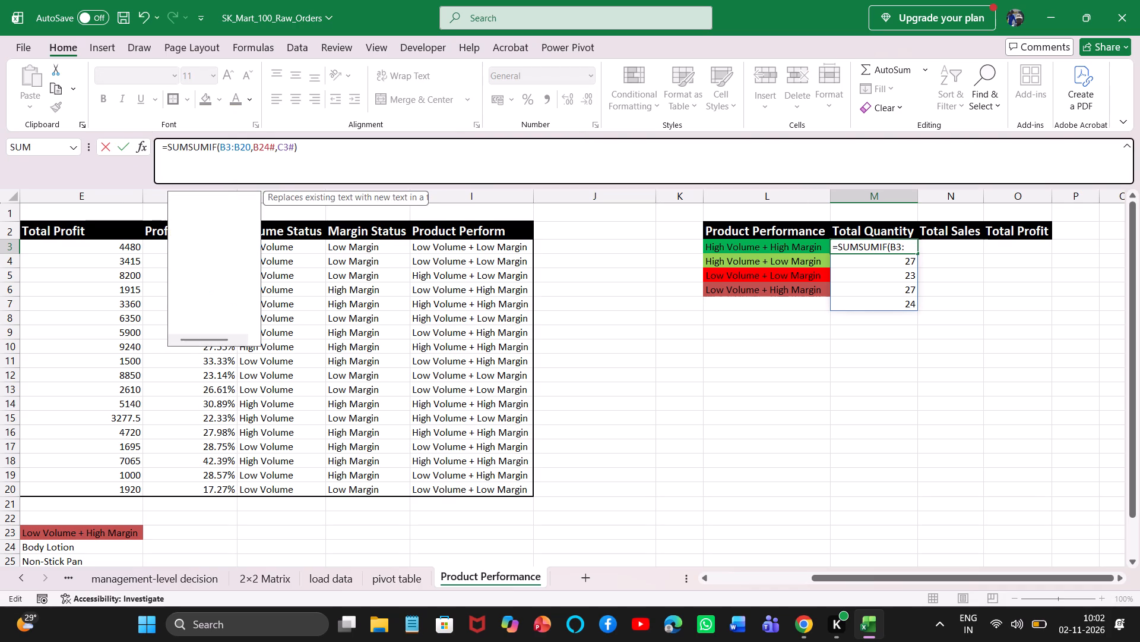
key(shift+parenleft)
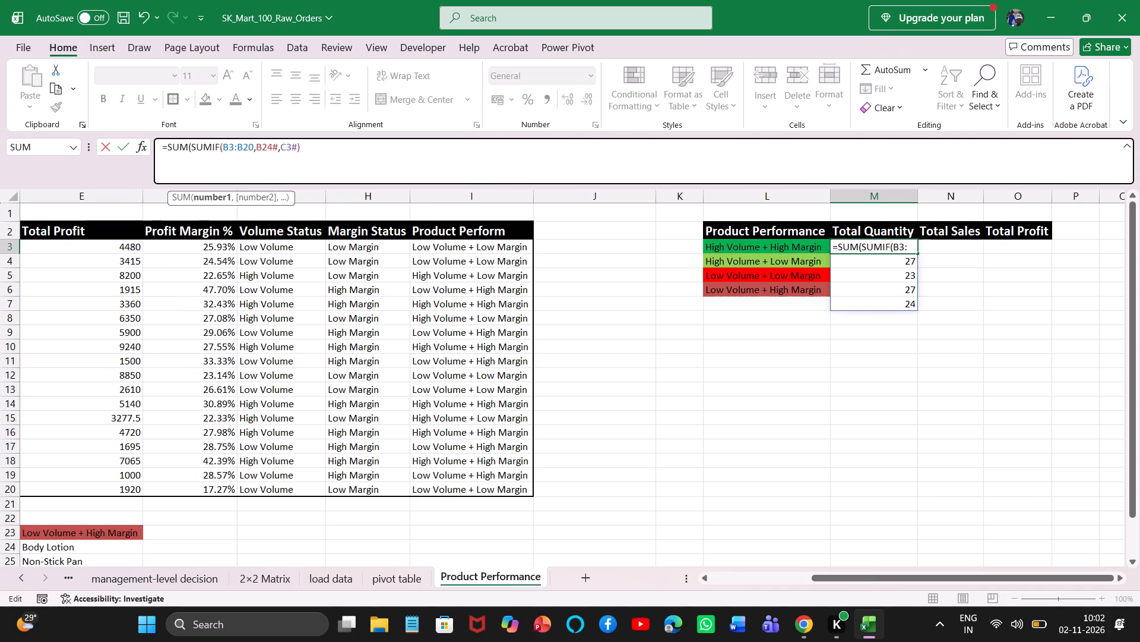
click(330, 143)
key(shift+parenright)
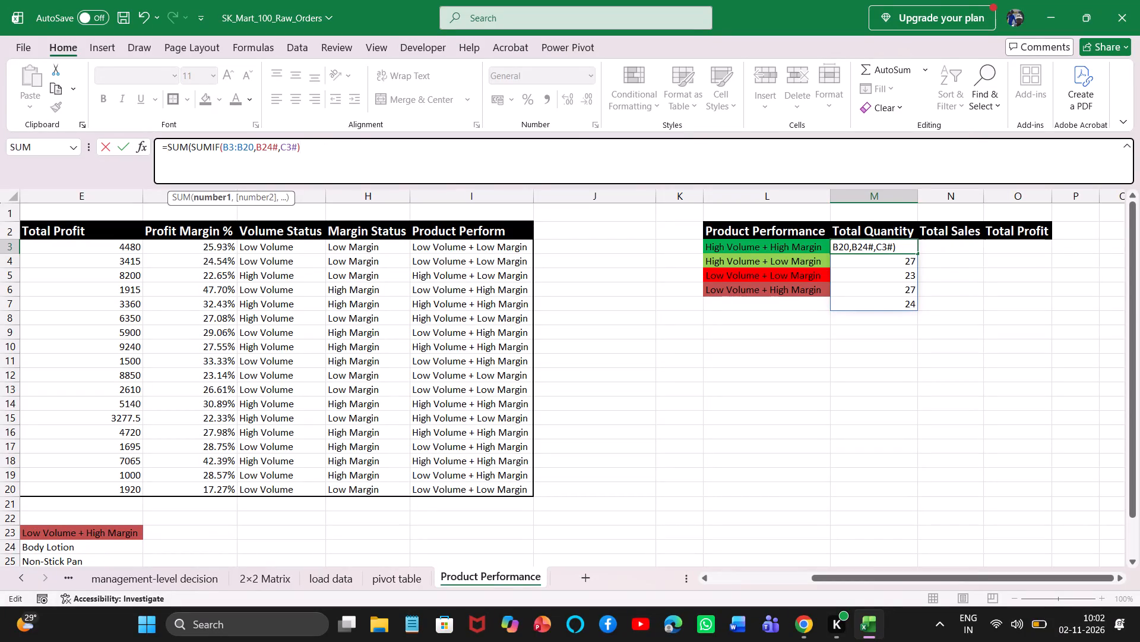
key(Return)
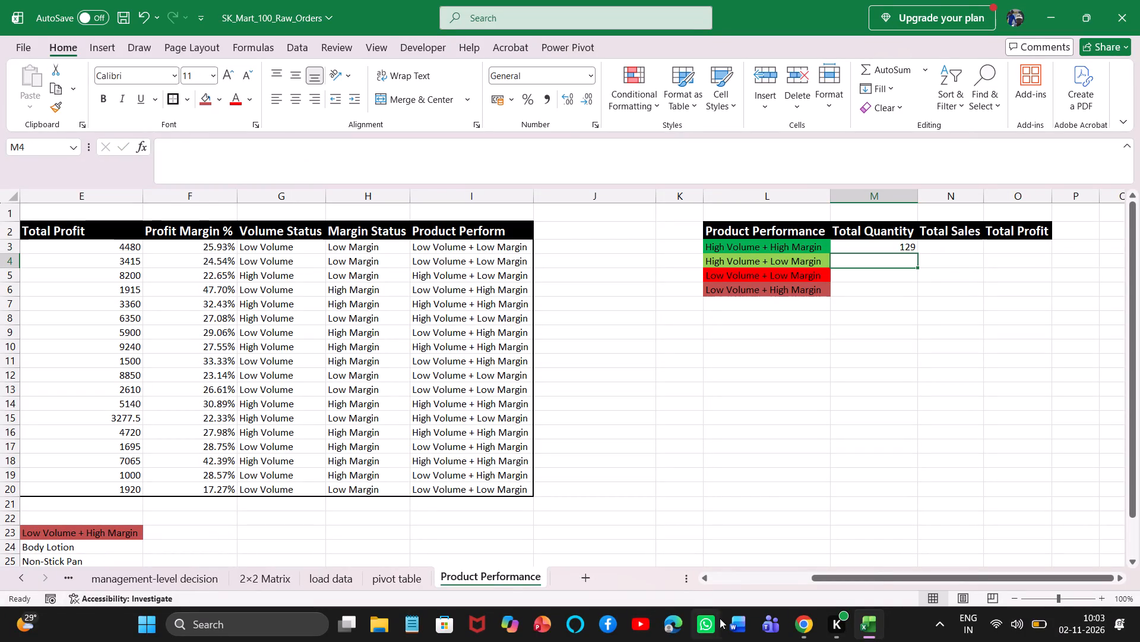
click(802, 627)
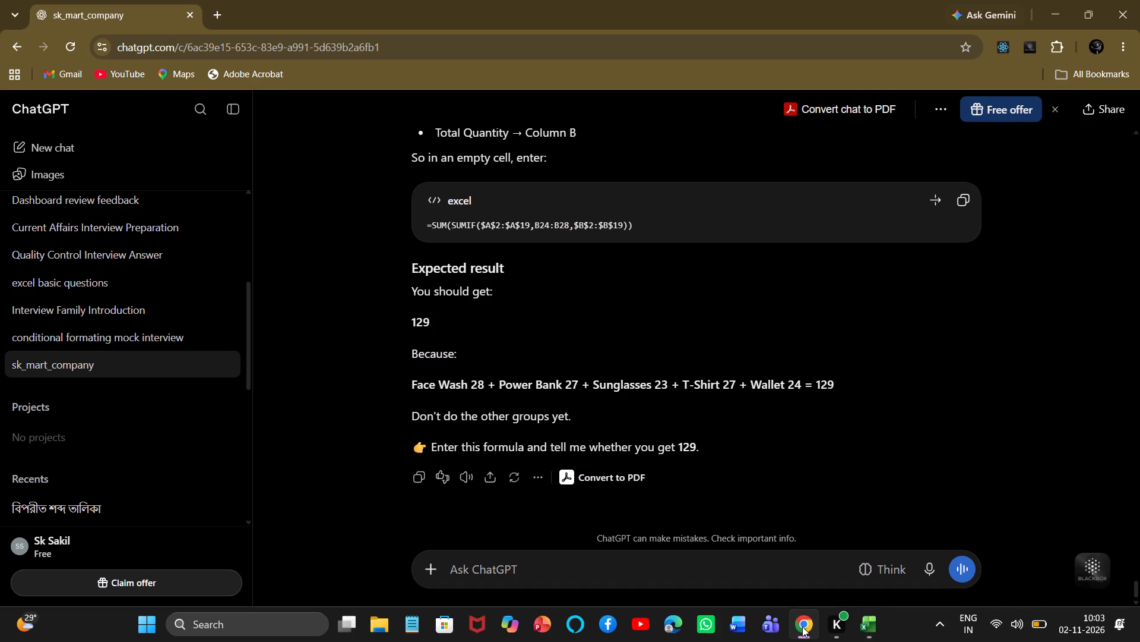
click(864, 627)
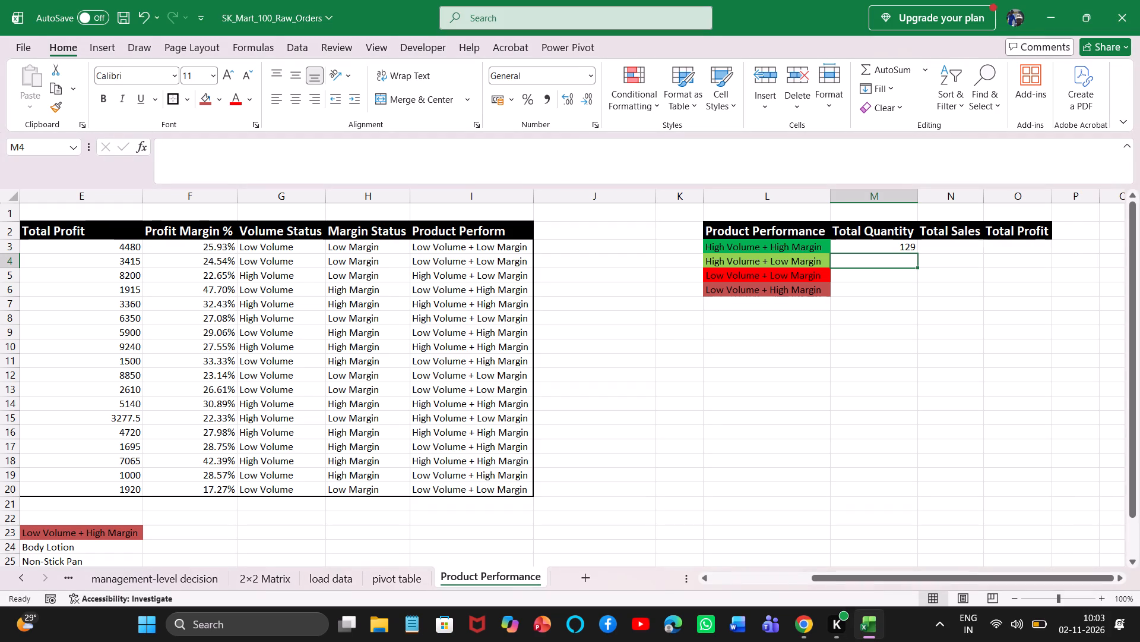
Copy the formula text from M3 unchanged into M4, M5 and M6 for the other three groups.
click(886, 248)
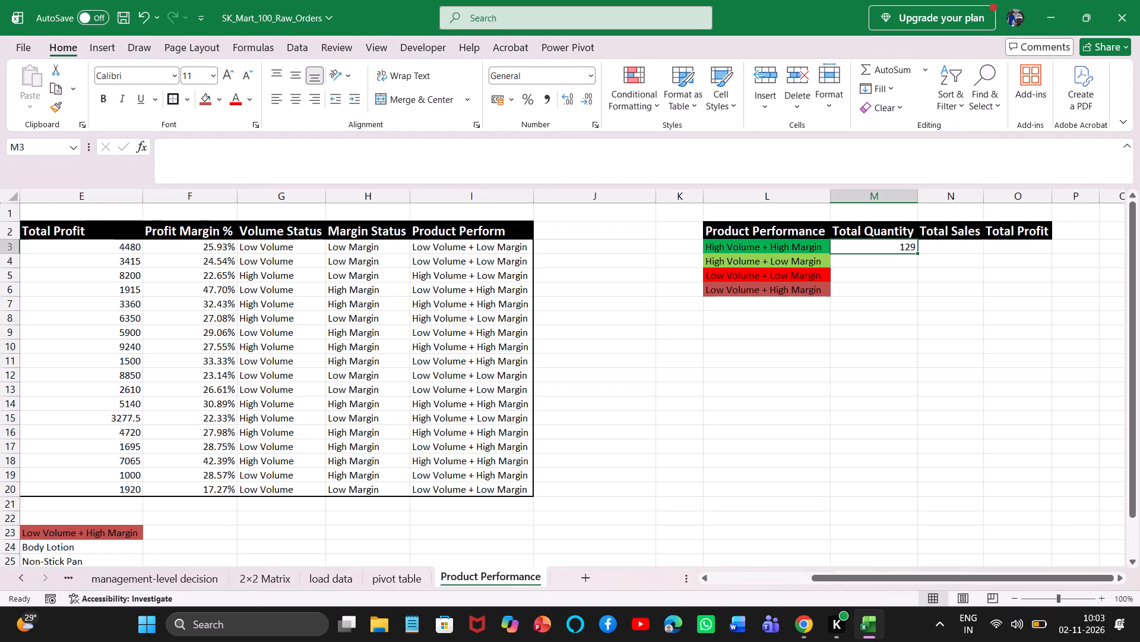
click(404, 149)
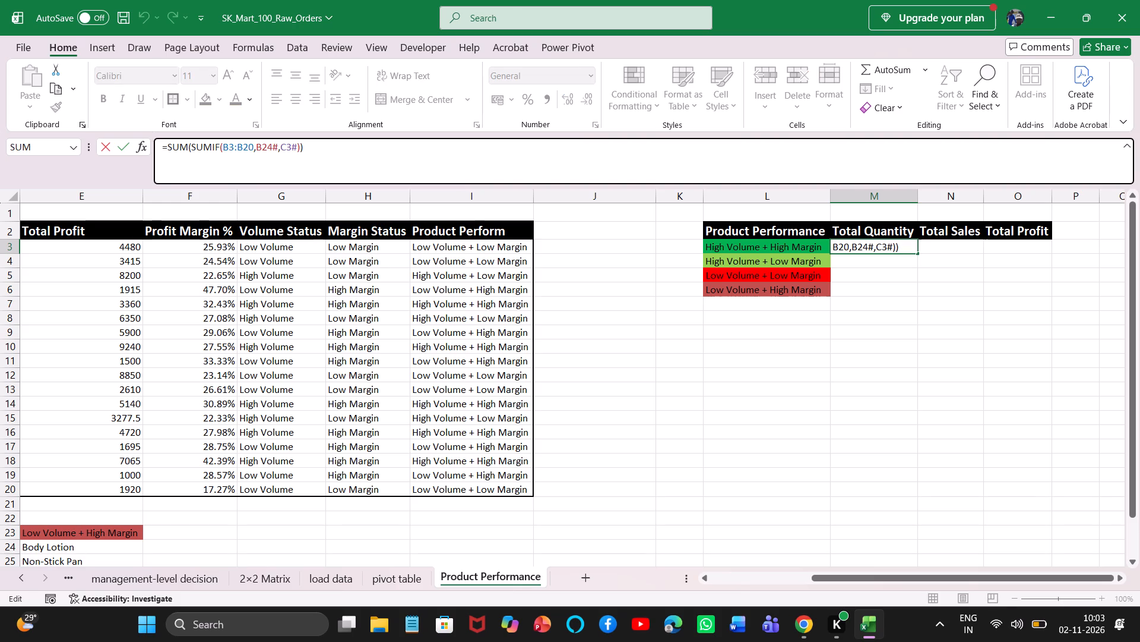
key(ctrl+a)
key(ctrl+c)
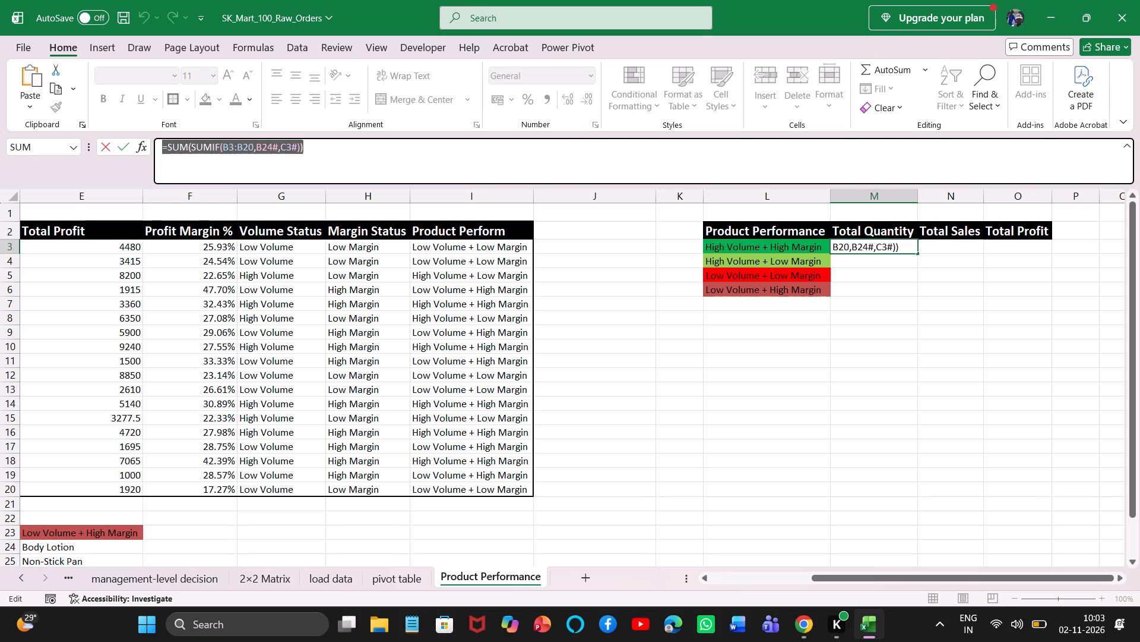
key(Return)
click(899, 260)
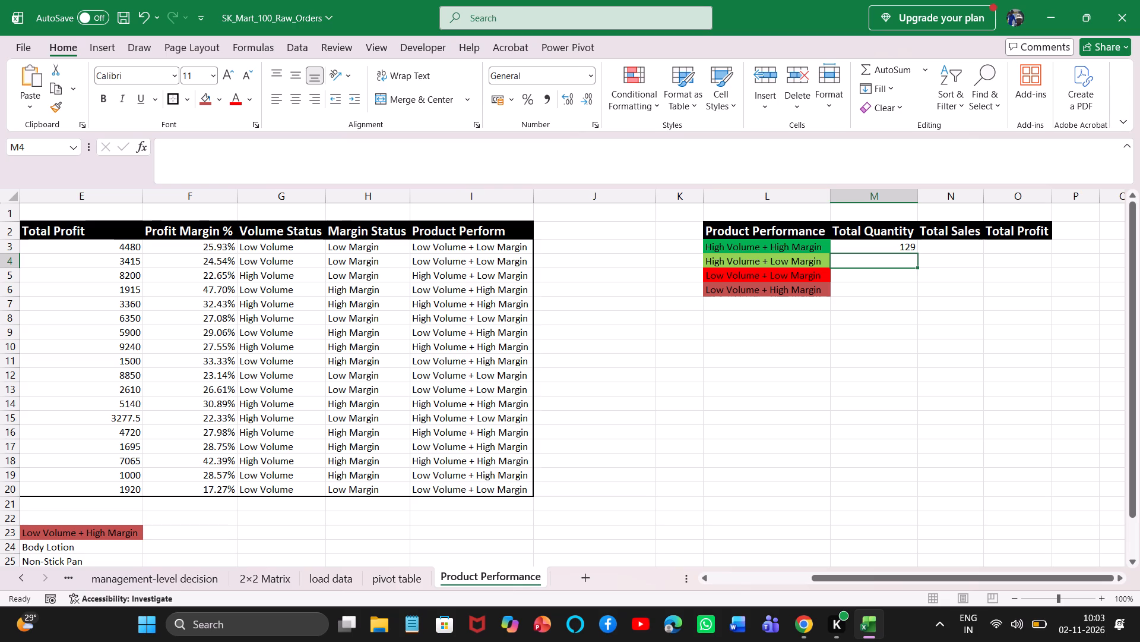
key(ctrl+v)
click(888, 279)
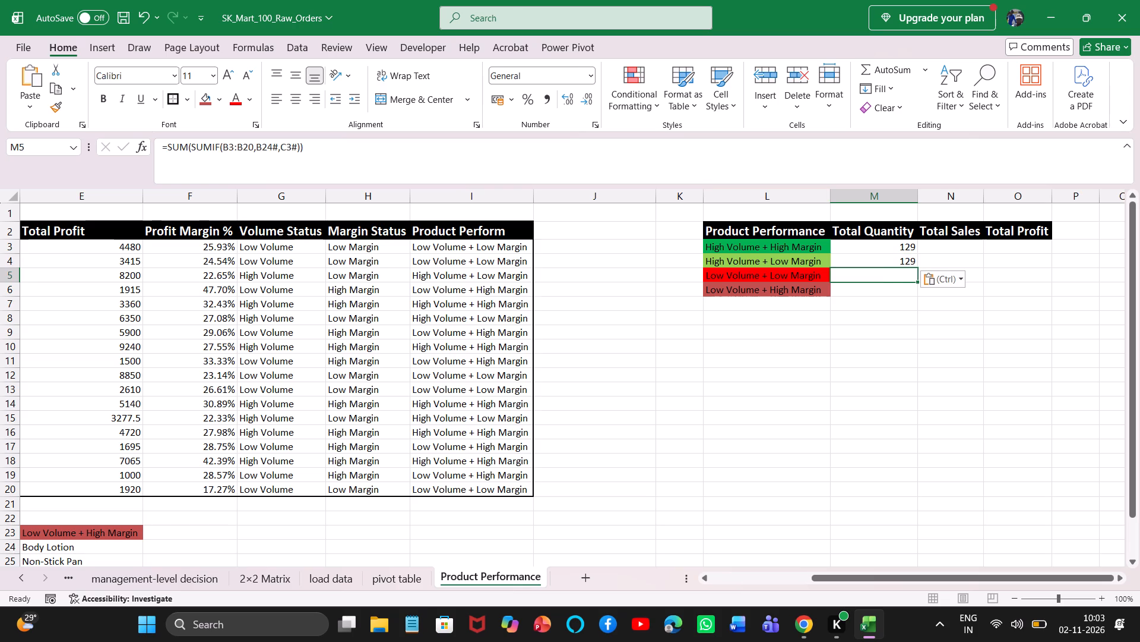
key(ctrl+v)
click(887, 290)
key(ctrl+v)
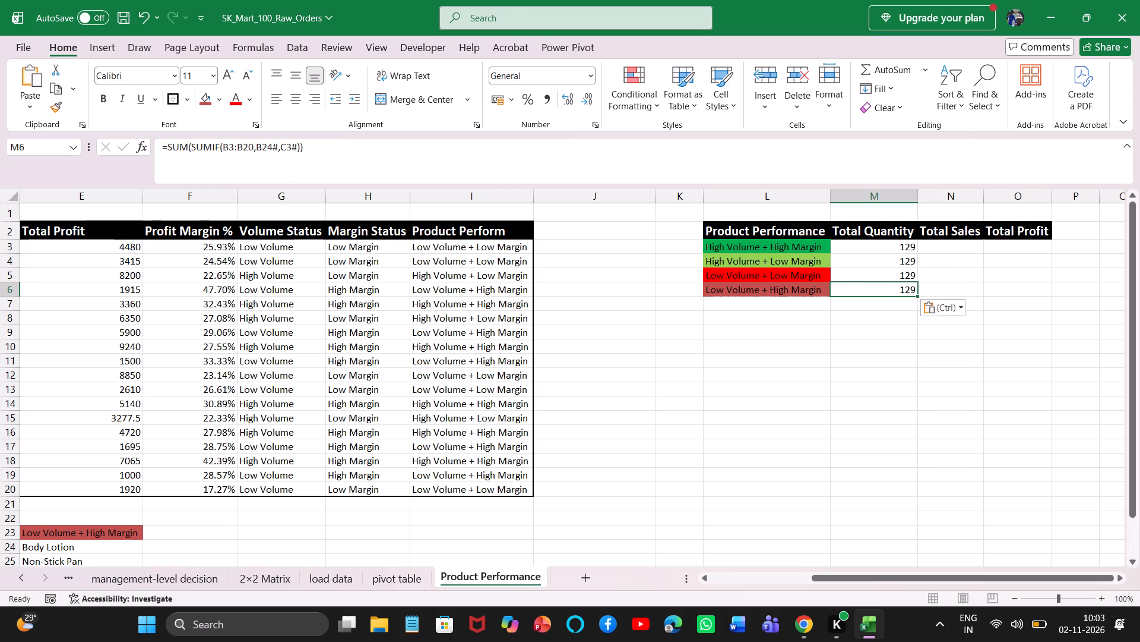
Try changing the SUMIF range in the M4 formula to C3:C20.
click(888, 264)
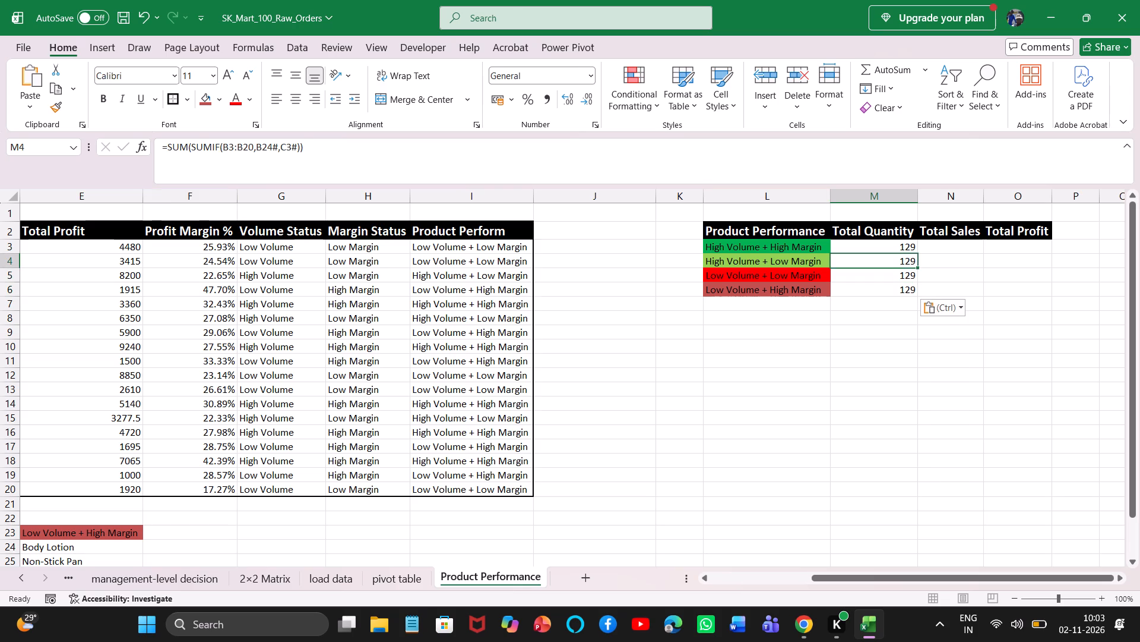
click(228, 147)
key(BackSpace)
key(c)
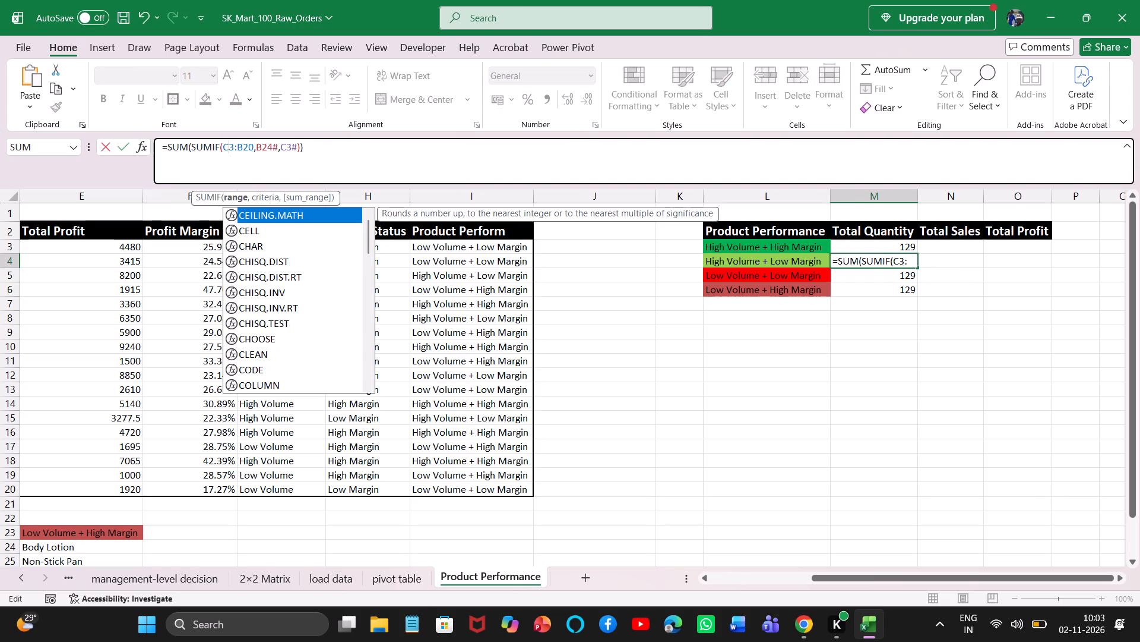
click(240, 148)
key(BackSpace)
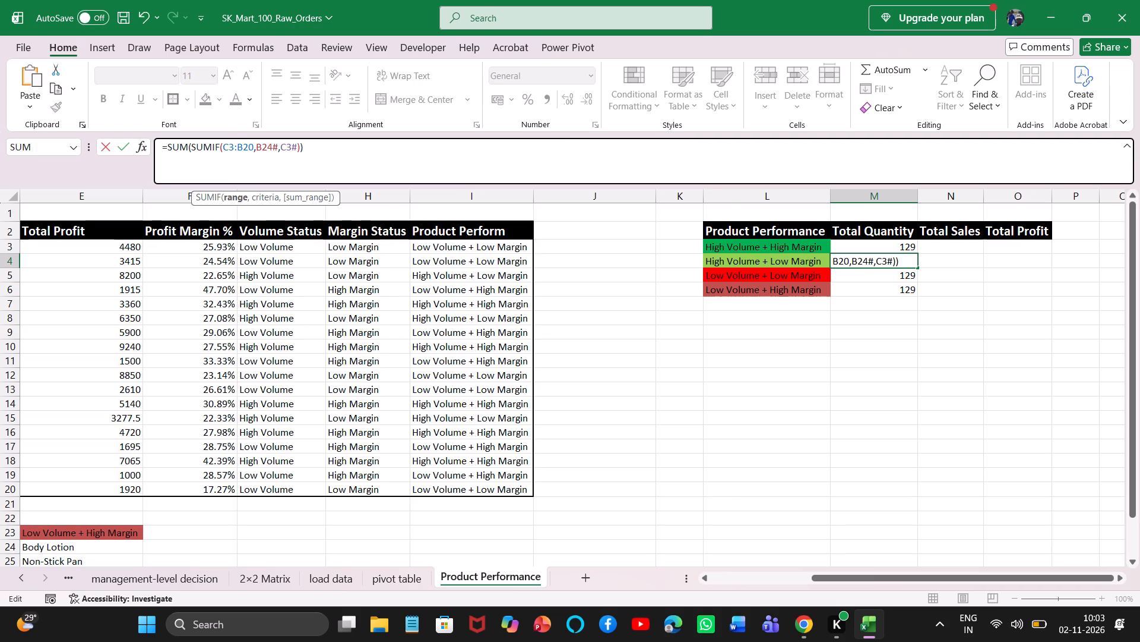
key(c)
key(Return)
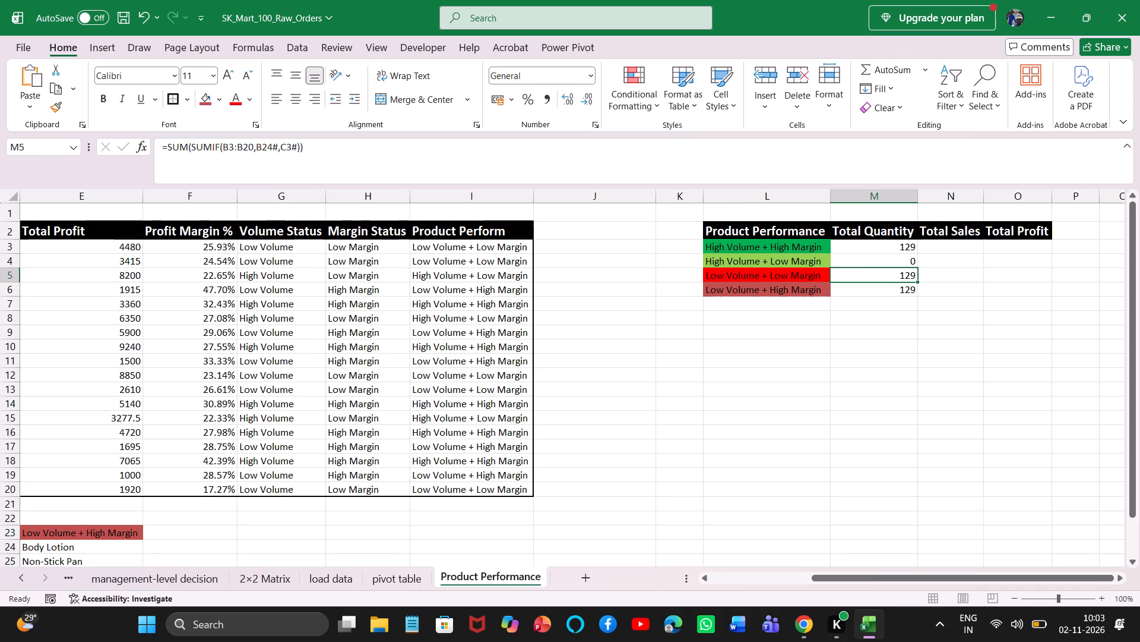
Replace the M4 formula with a new SUM(SUMIF( formula that uses the product names B3:B20 as its range.
click(874, 265)
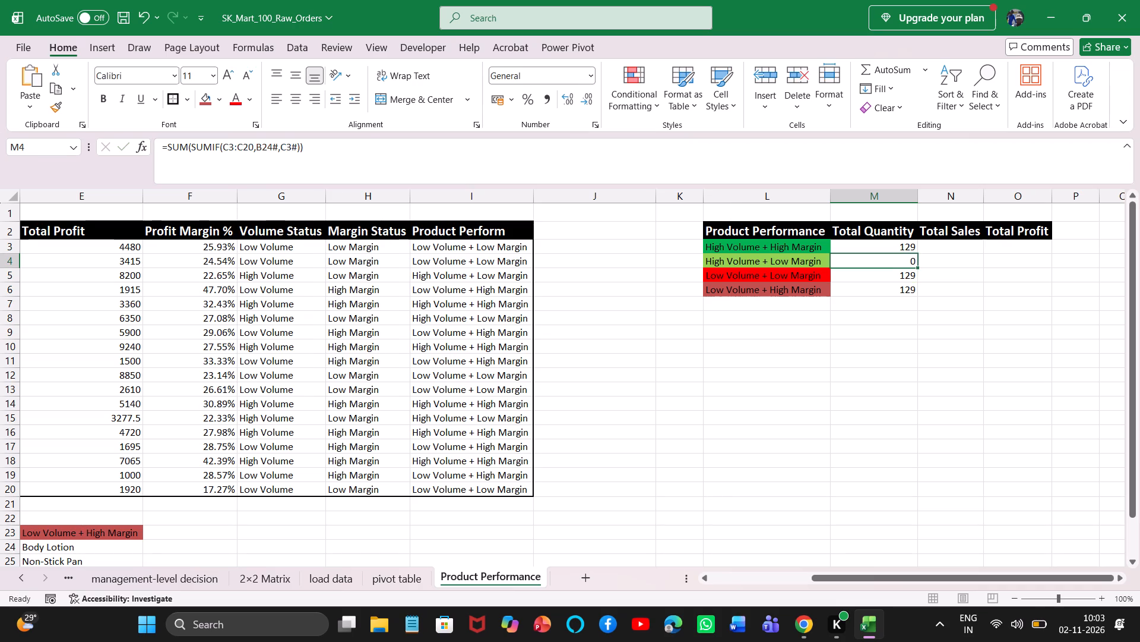
key(BackSpace)
text(=SUM)
key(shift+parenleft)
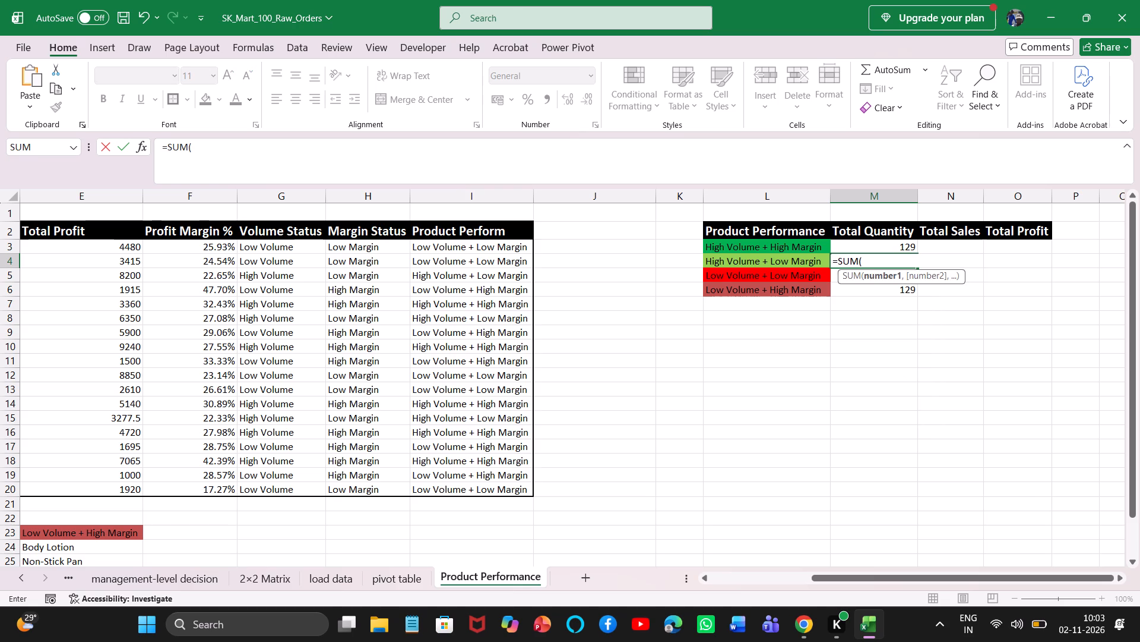
text(SUMIF)
key(Tab)
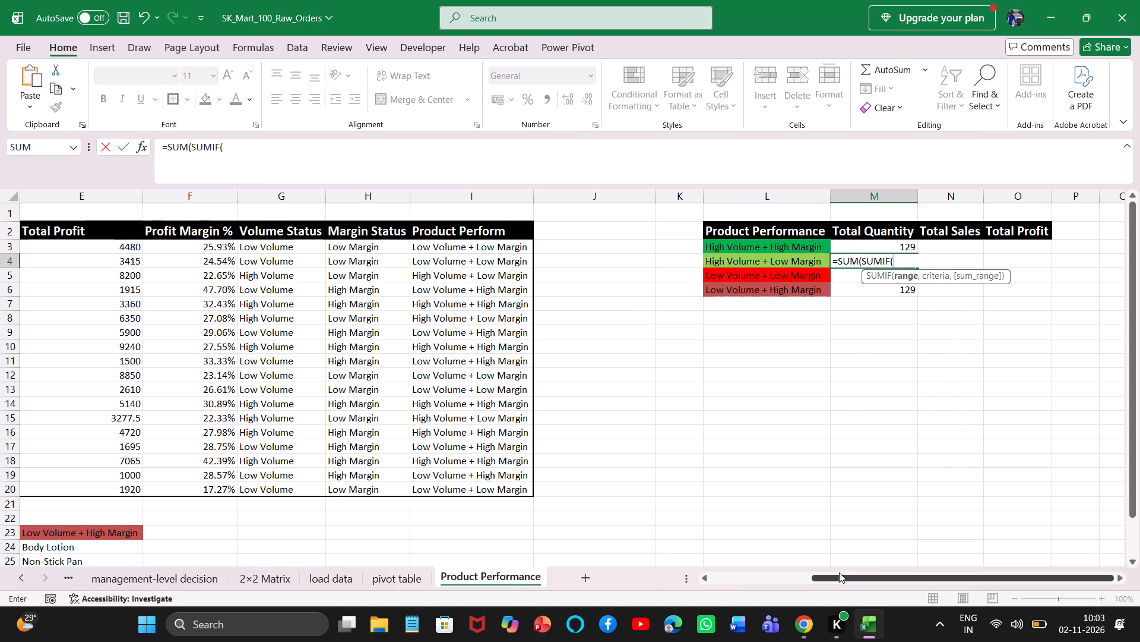
drag(839, 572, 669, 561)
click(204, 251)
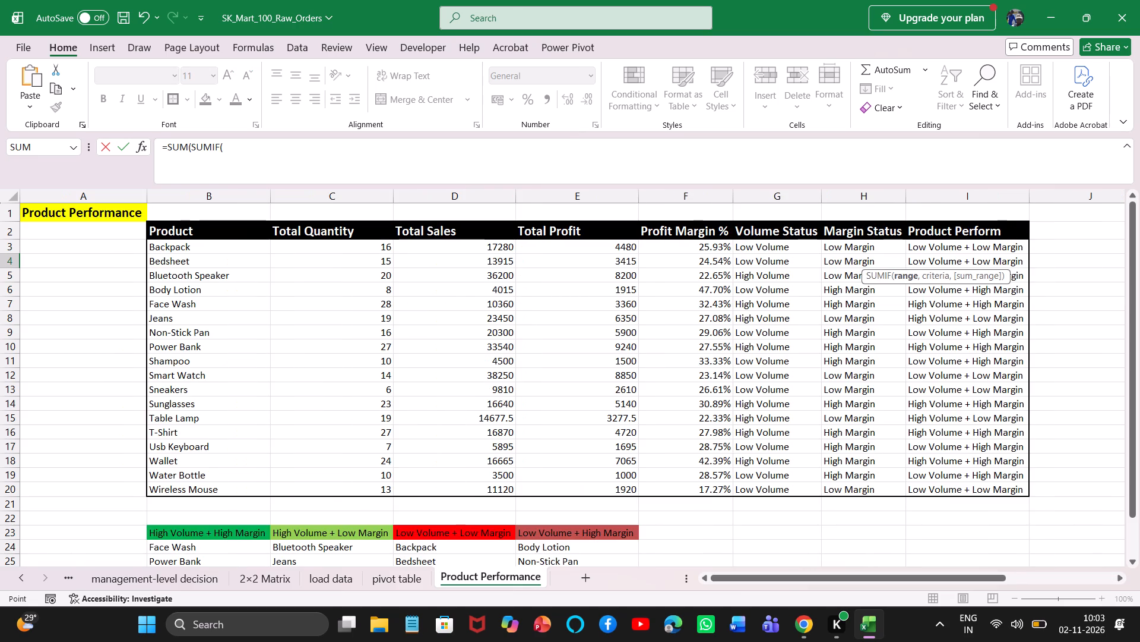
key(ctrl+shift+Down)
key(comma)
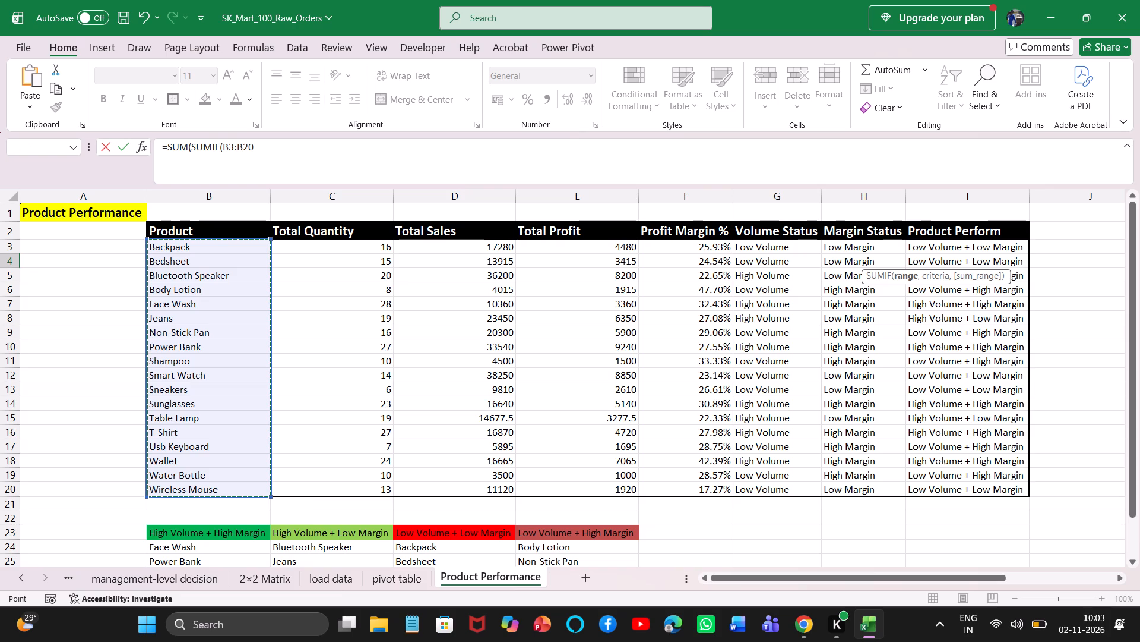
Finish the M4 formula with High Volume + Low Margin products C24# as criteria and C3# as sum range: =SUM(SUMIF(B3:B20,C24#,C3#)).
click(328, 549)
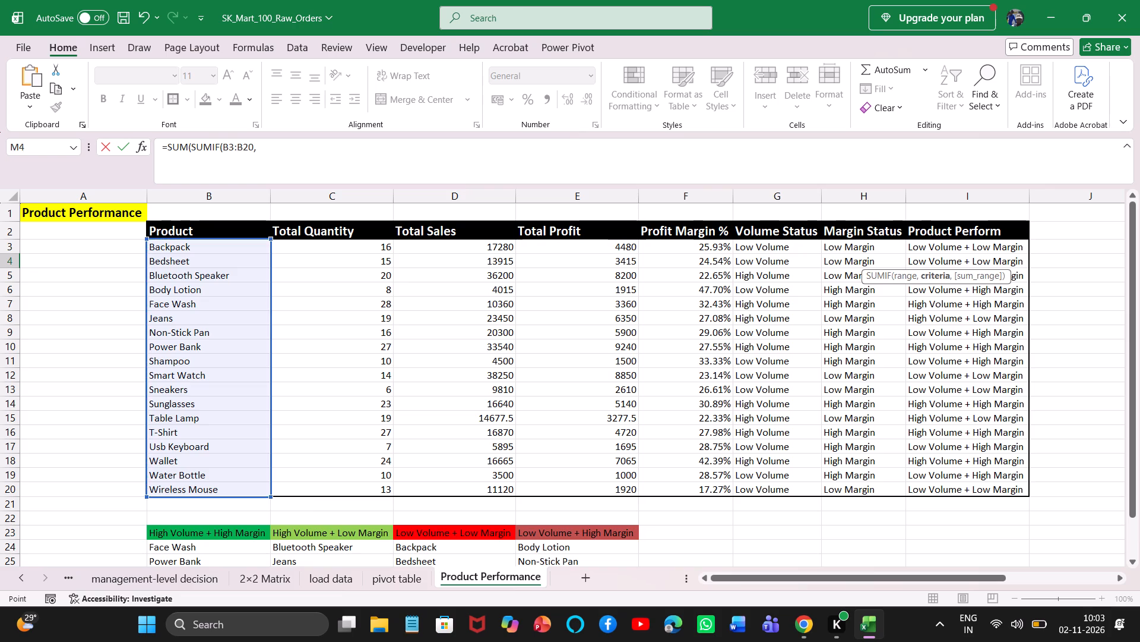
key(ctrl+shift+Down)
key(comma)
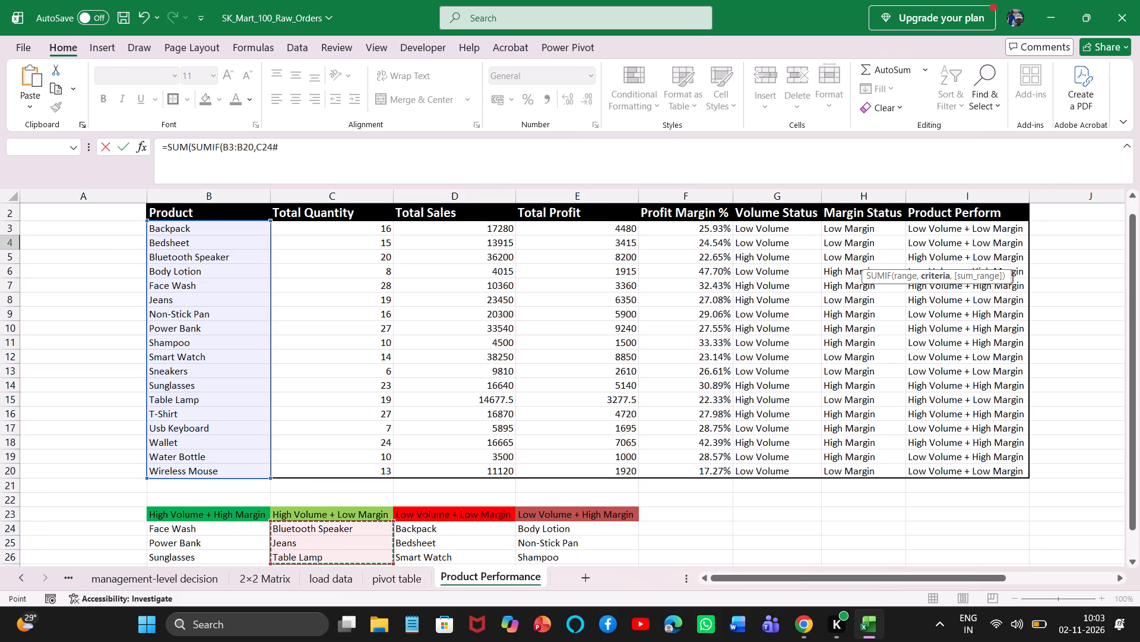
click(340, 228)
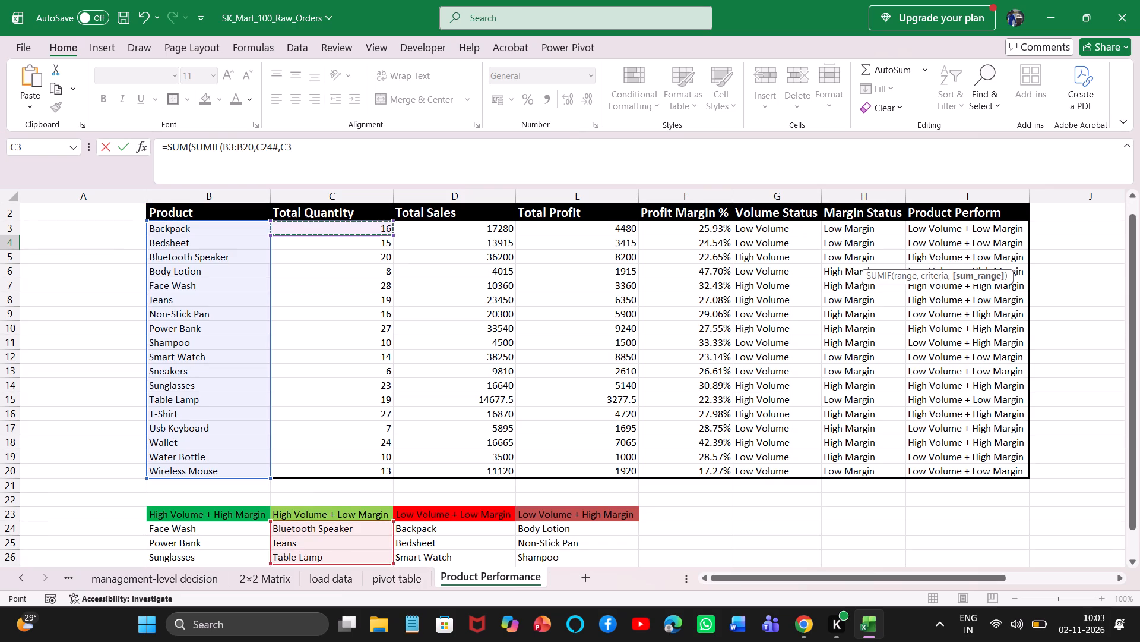
key(ctrl+shift+Down)
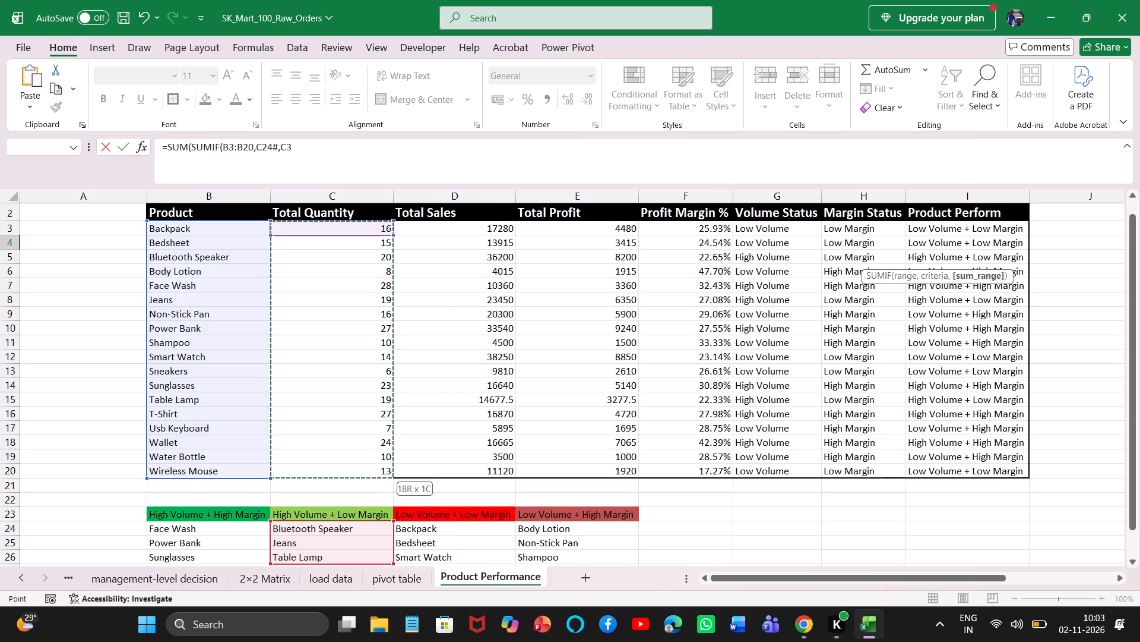
key(shift+parenright)
key(Return)
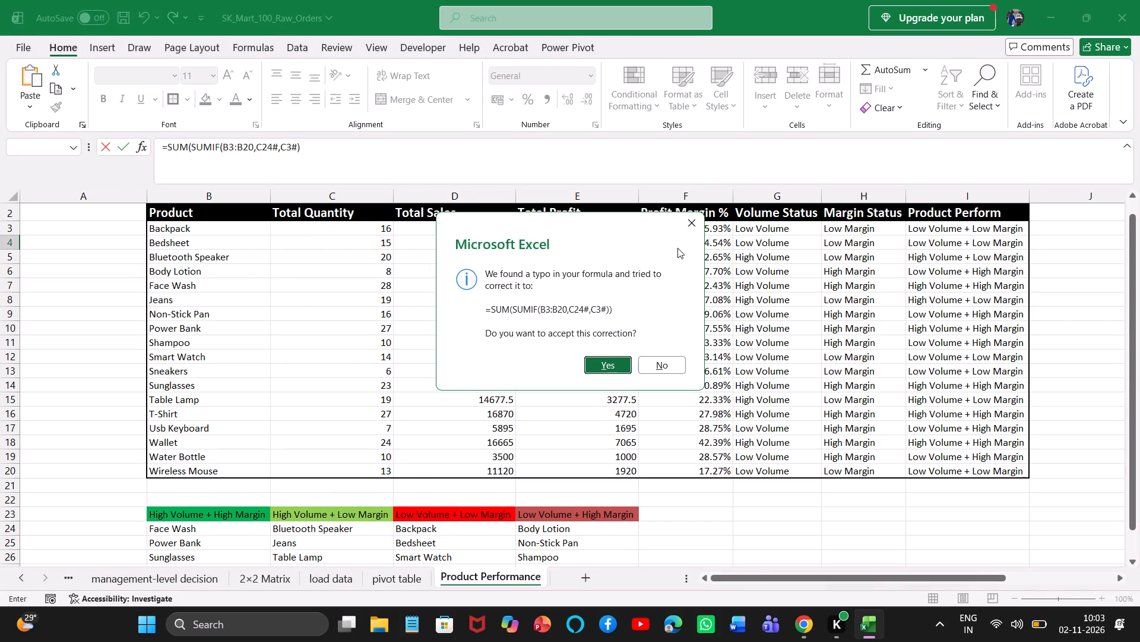
click(606, 362)
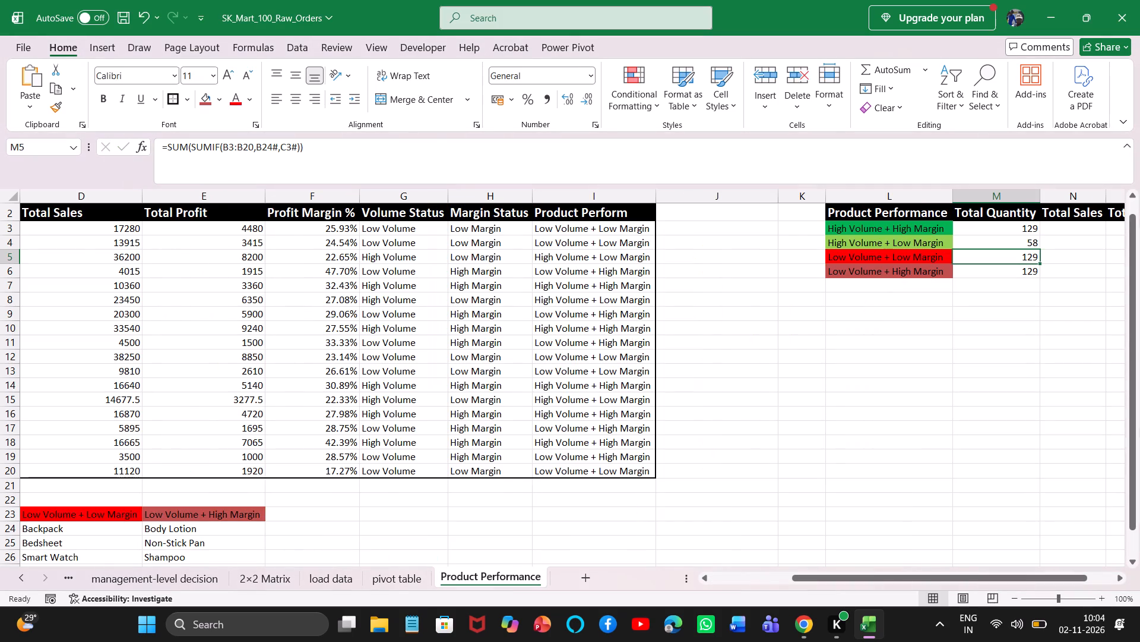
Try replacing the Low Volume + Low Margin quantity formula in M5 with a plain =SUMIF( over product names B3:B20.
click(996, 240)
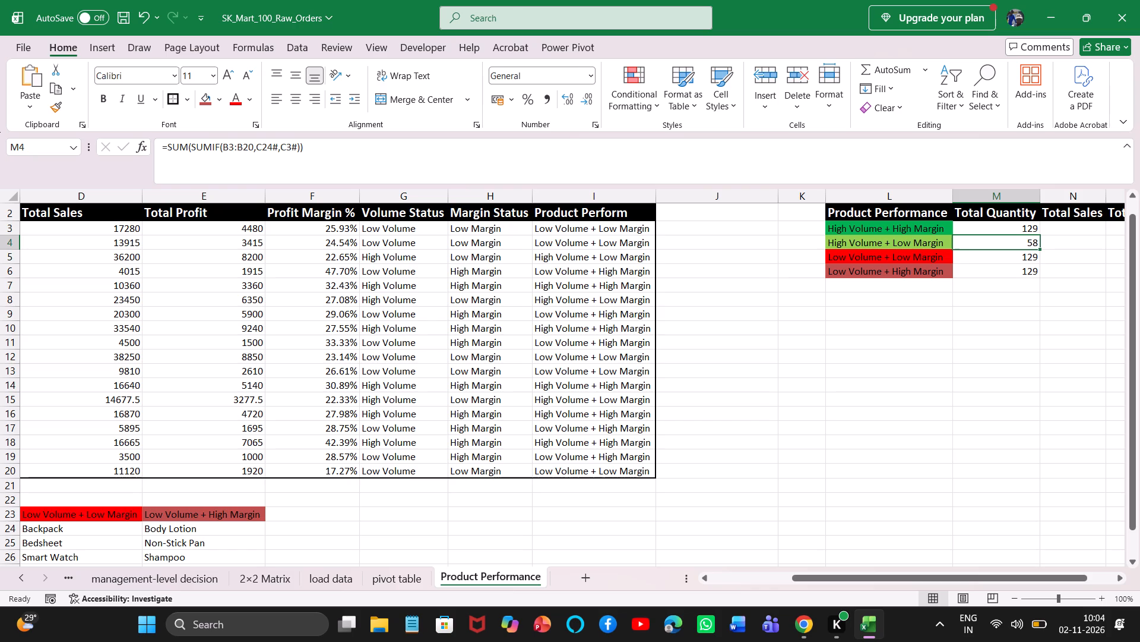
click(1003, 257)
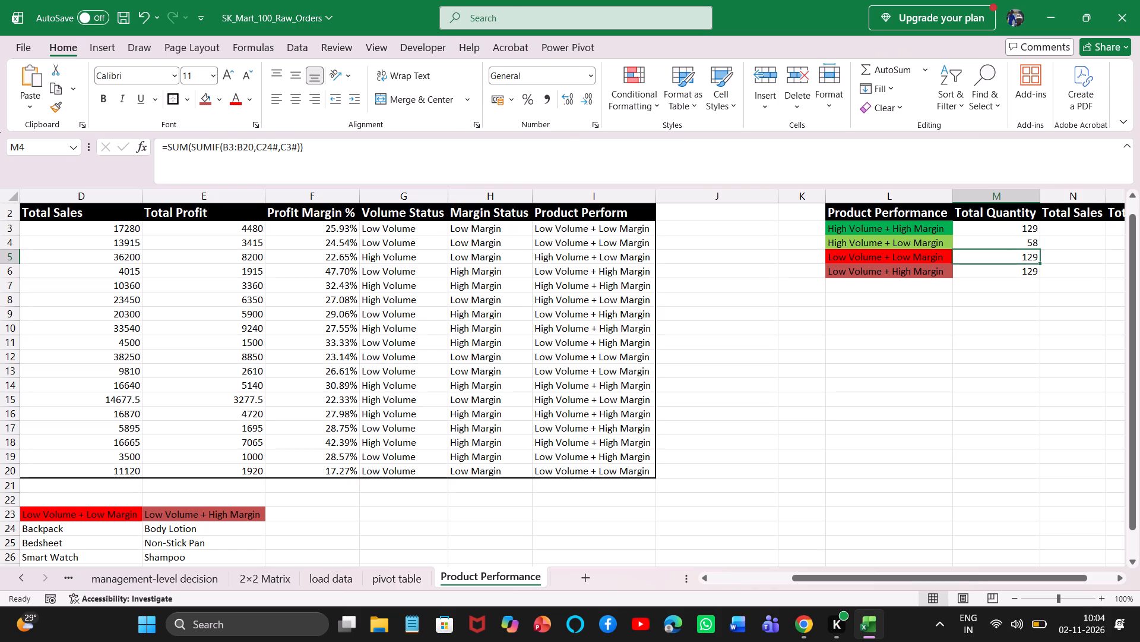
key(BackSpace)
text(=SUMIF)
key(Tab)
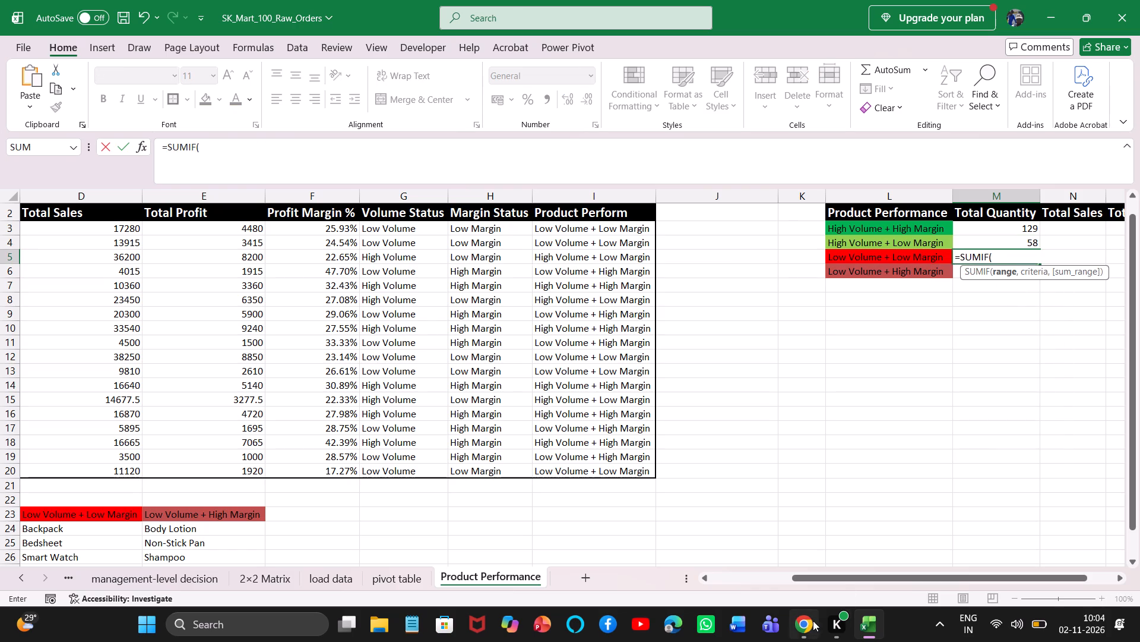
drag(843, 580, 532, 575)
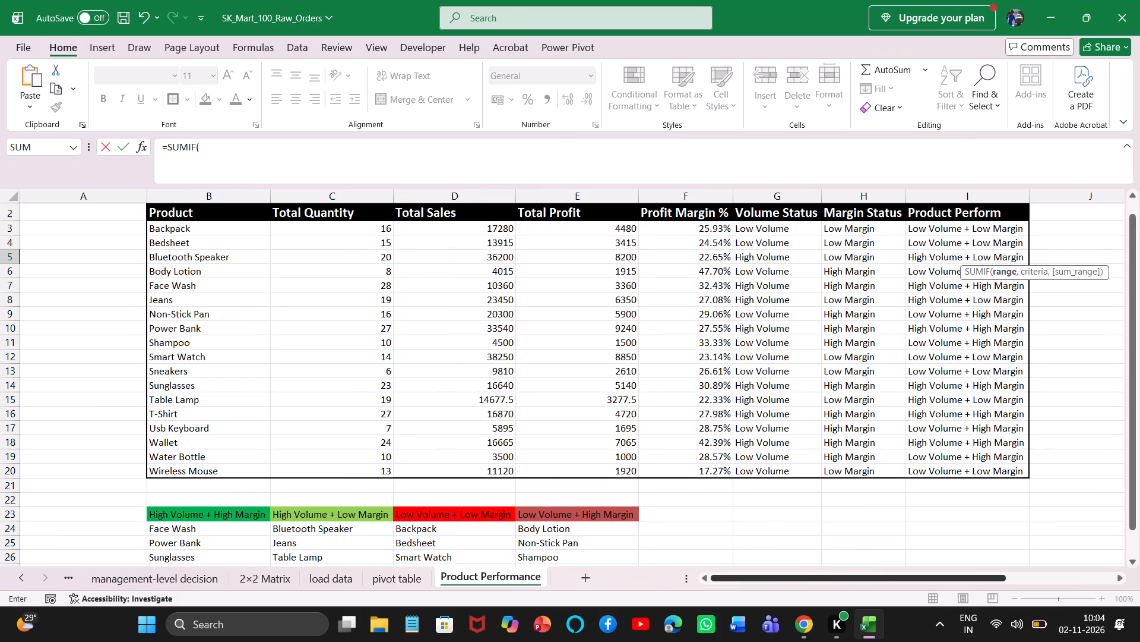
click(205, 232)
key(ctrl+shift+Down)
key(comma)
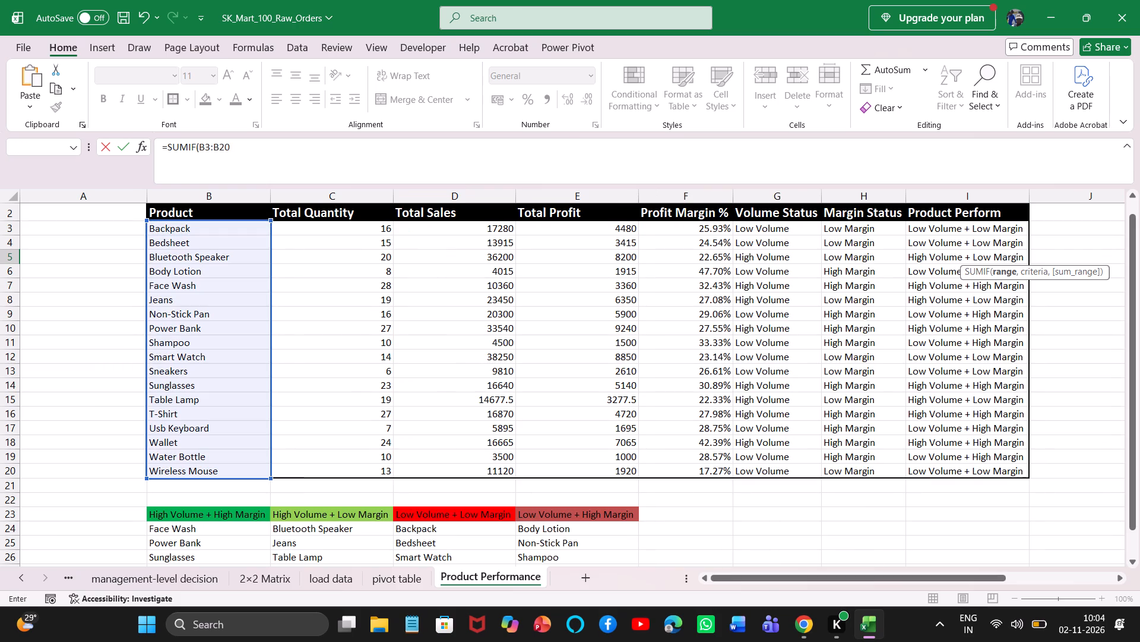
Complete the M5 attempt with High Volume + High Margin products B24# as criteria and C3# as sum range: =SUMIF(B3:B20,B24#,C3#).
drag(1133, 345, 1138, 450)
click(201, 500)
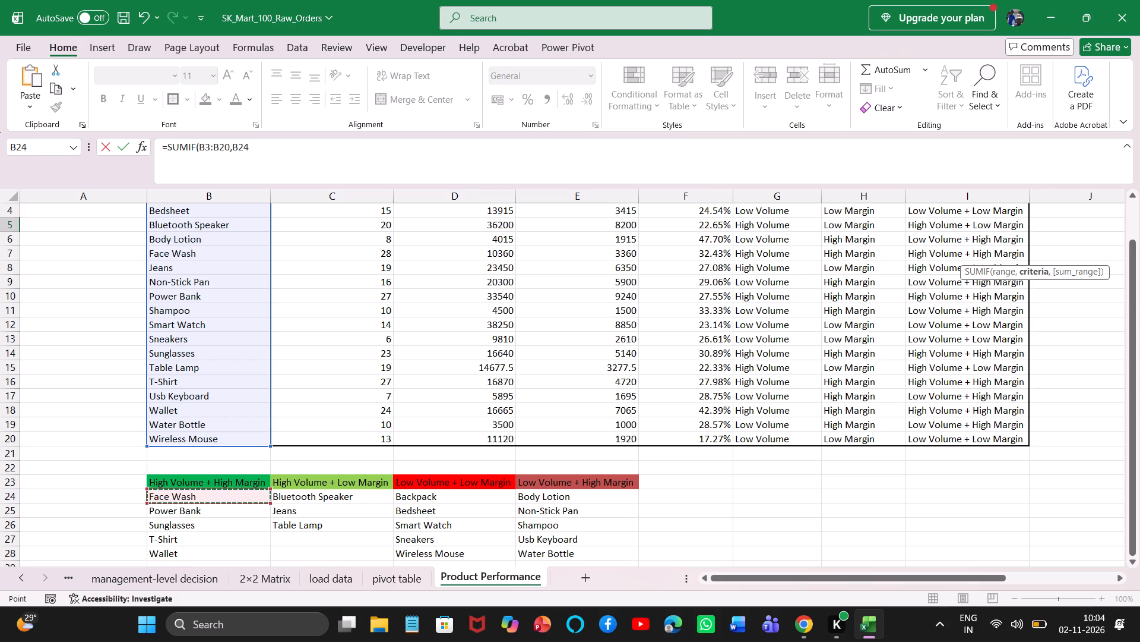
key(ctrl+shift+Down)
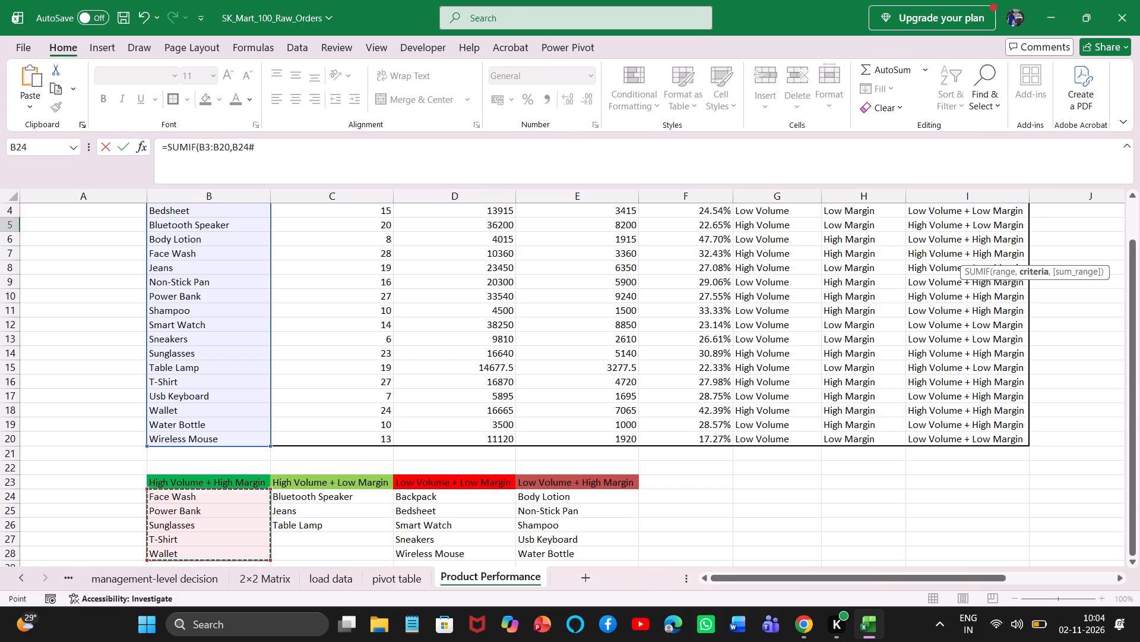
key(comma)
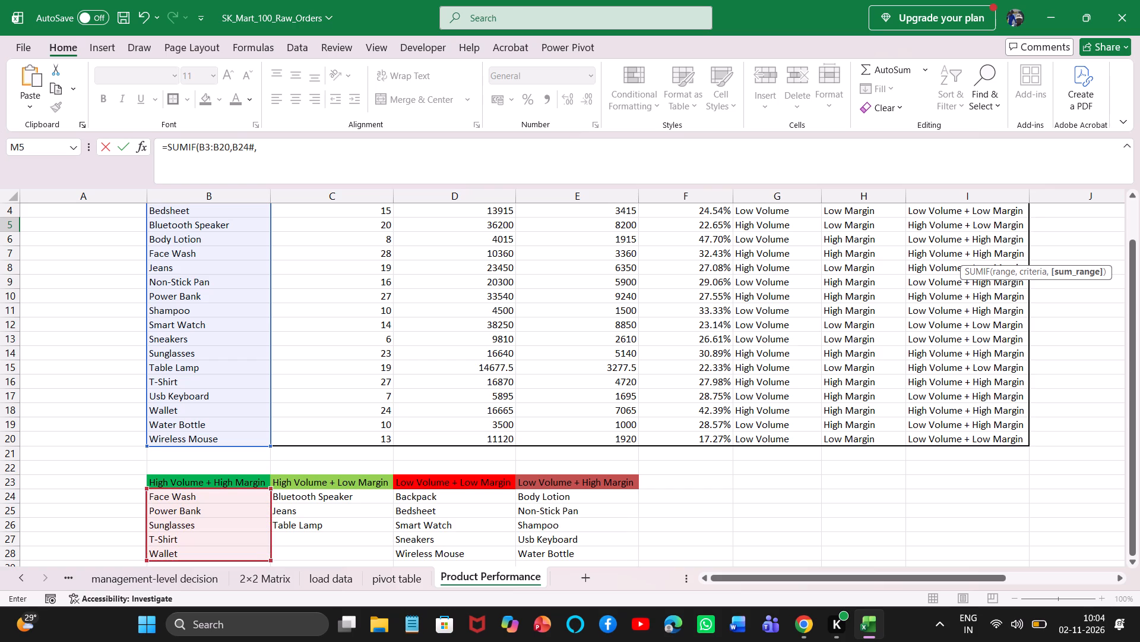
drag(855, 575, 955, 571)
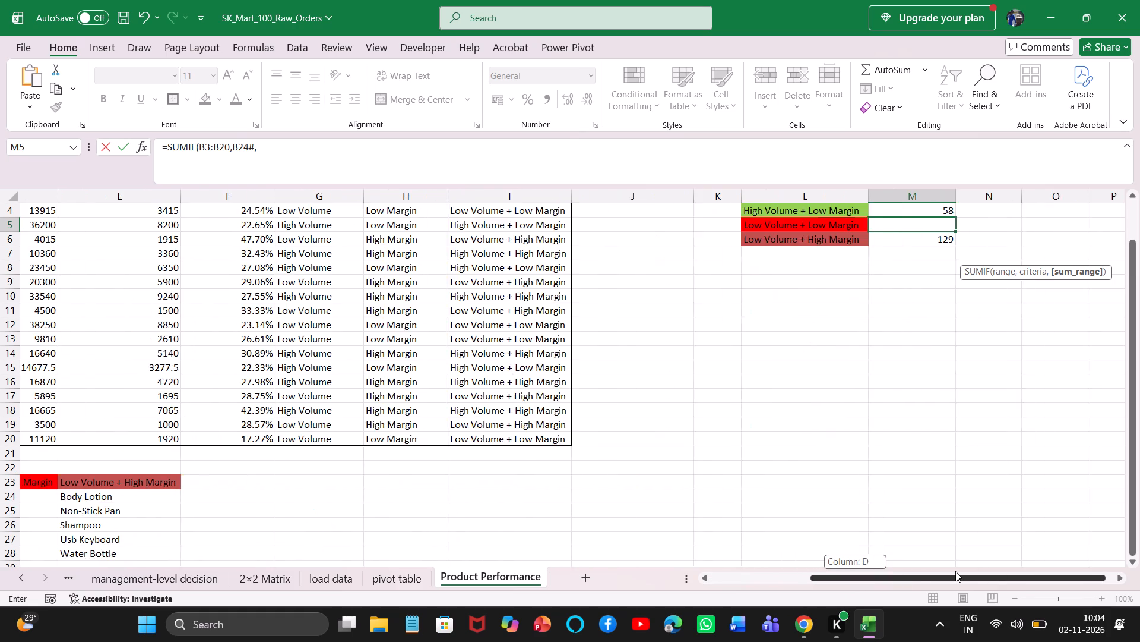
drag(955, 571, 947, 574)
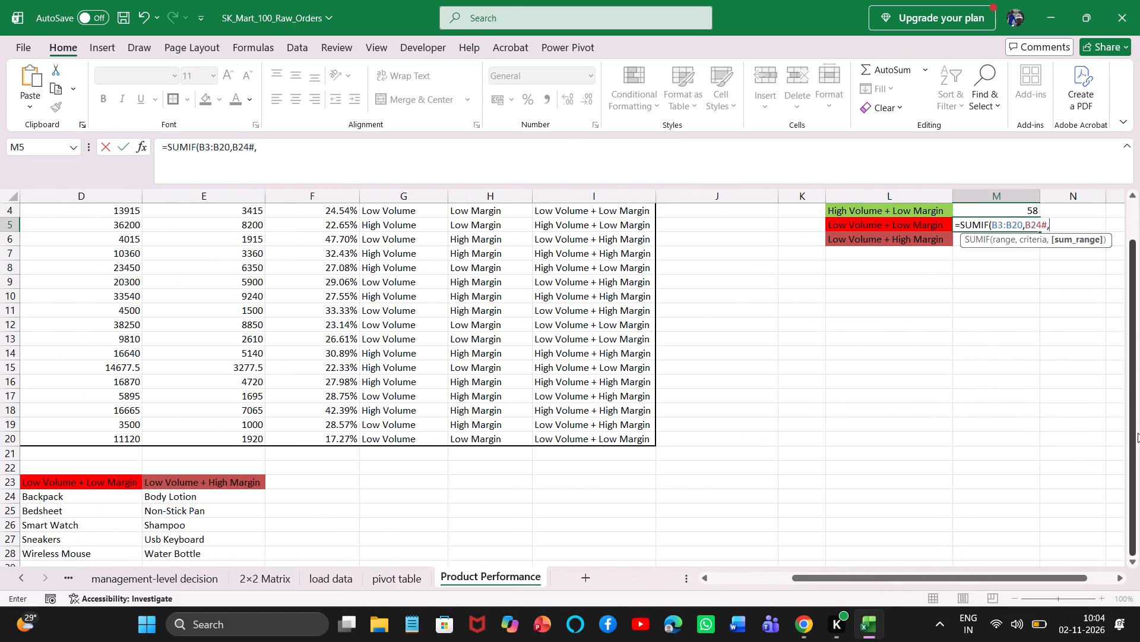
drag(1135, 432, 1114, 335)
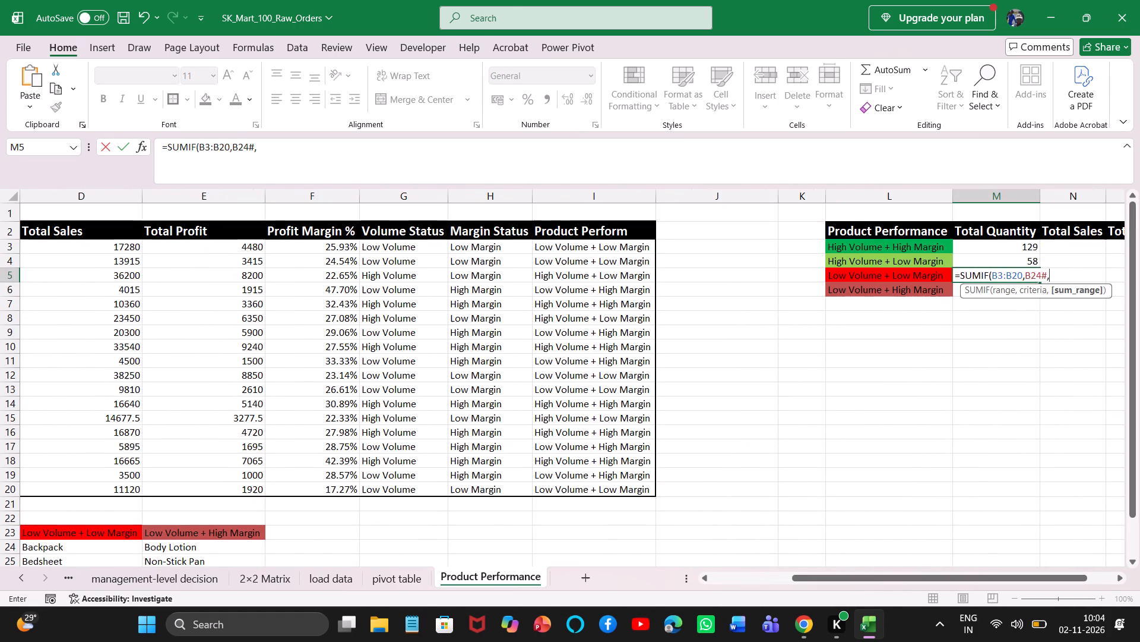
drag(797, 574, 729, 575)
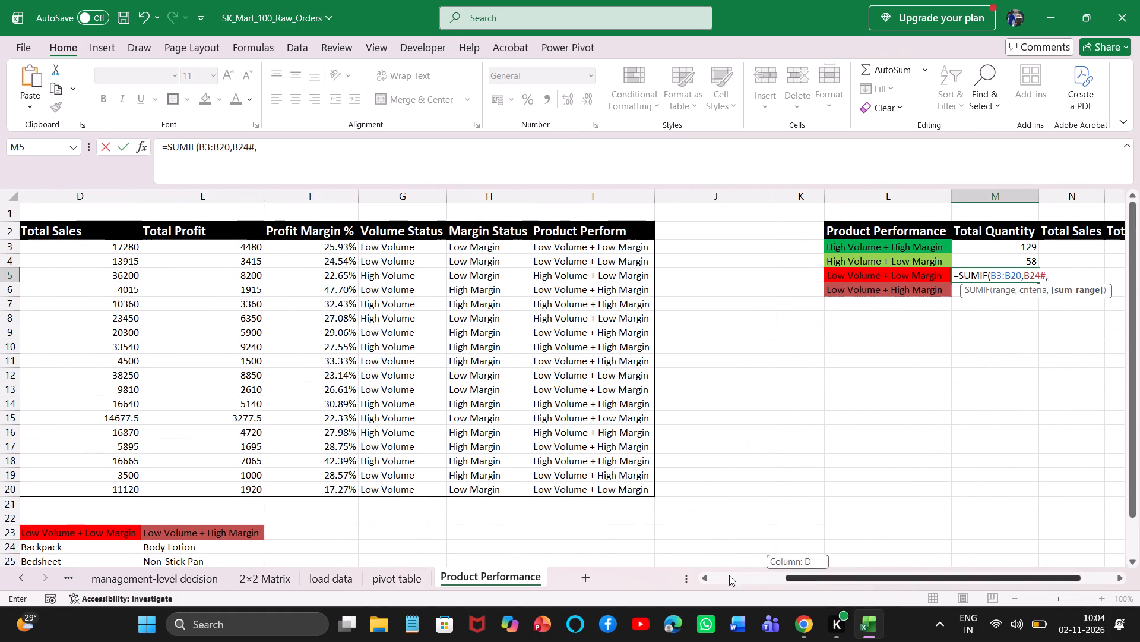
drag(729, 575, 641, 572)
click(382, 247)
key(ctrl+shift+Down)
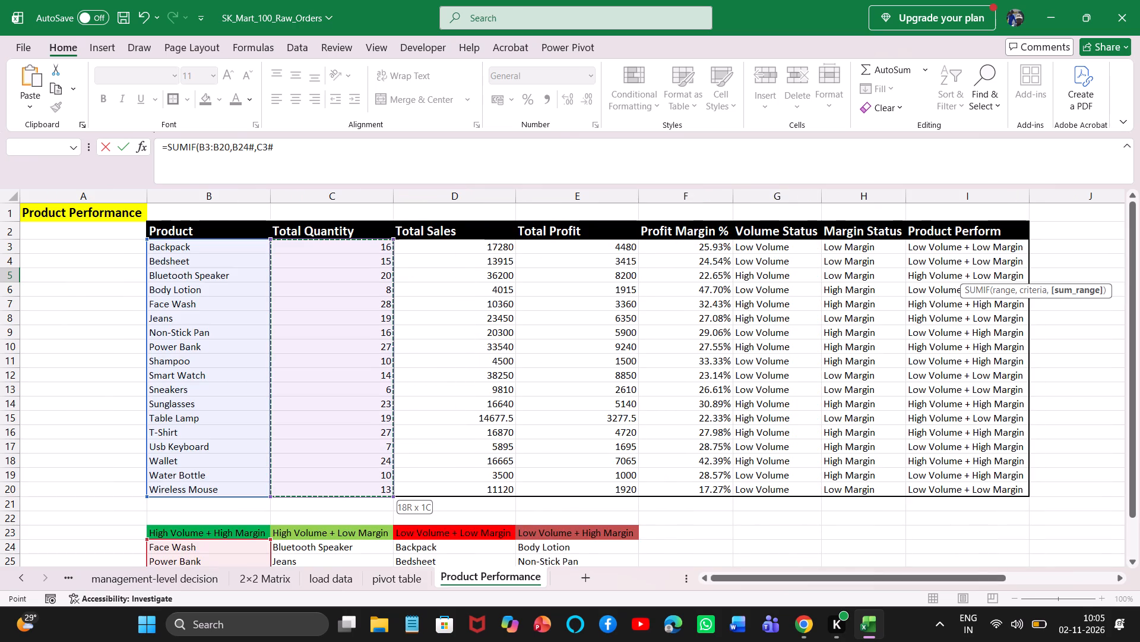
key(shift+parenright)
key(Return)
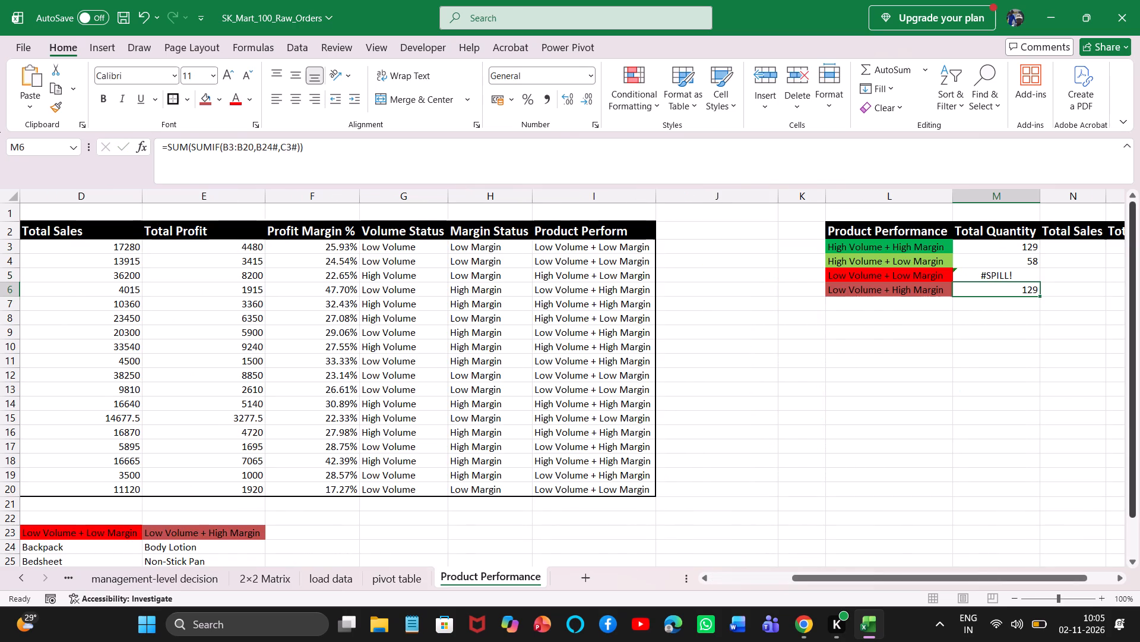
Replace the M5 formula with a new SUM(SUMIF( formula that uses the product names B3:B20 as its range.
click(994, 278)
key(BackSpace)
key(equal)
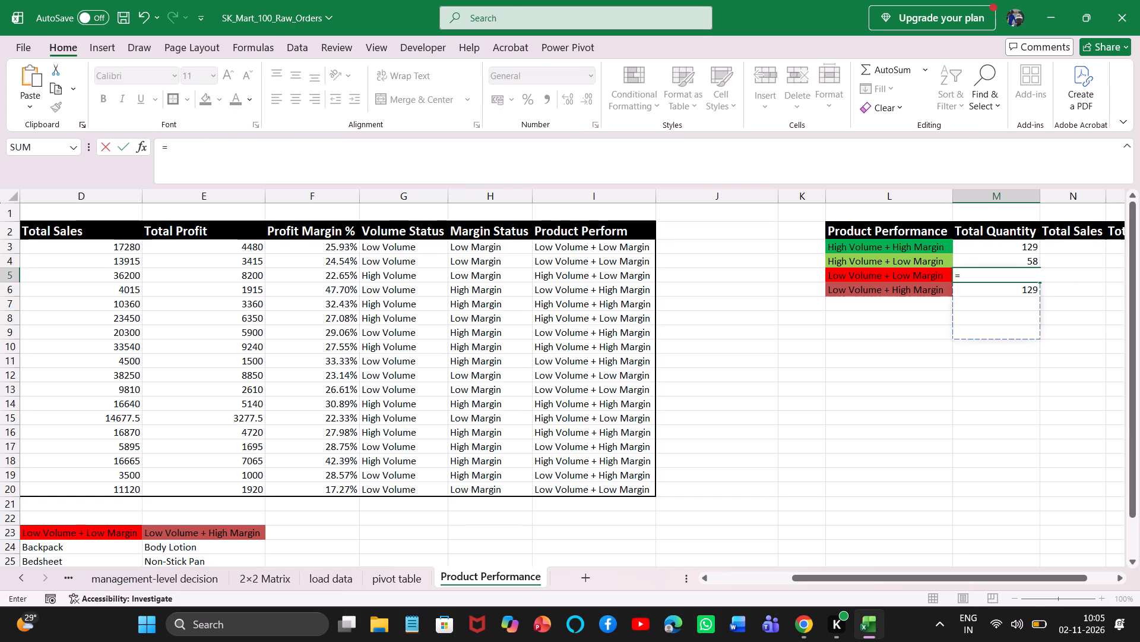
text(SUM)
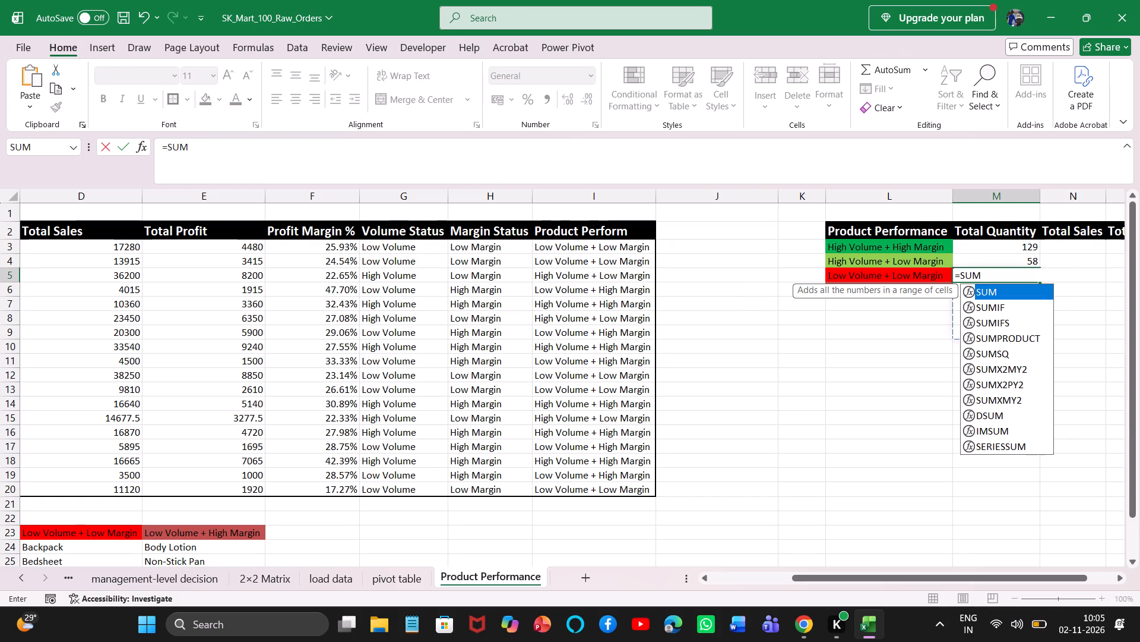
key(Tab)
text(SUMIF)
key(Tab)
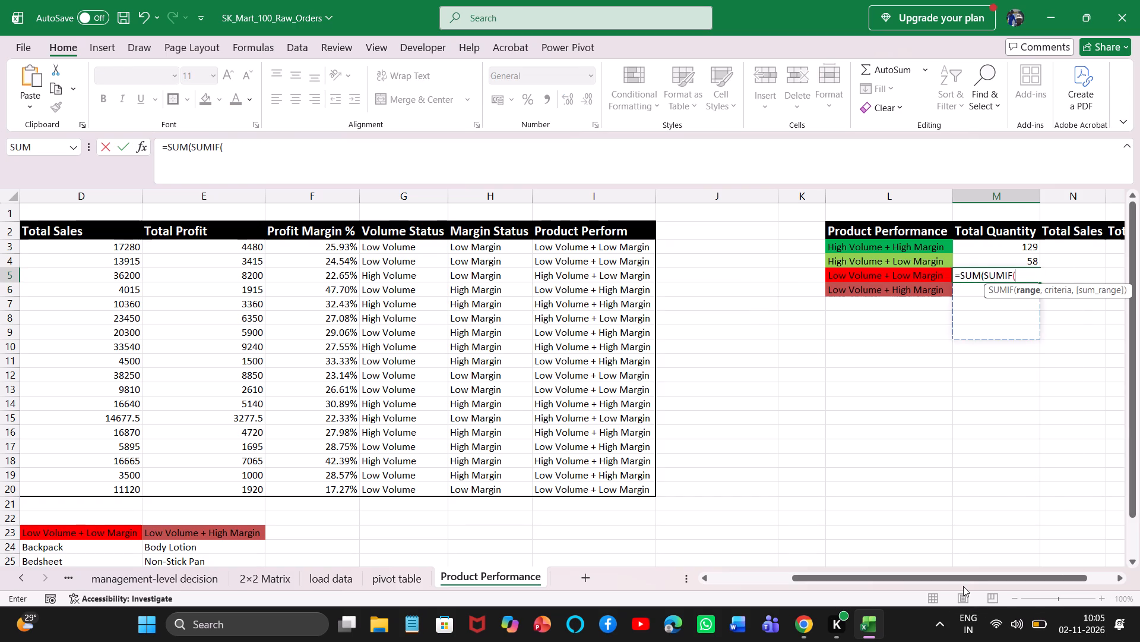
drag(965, 579, 820, 570)
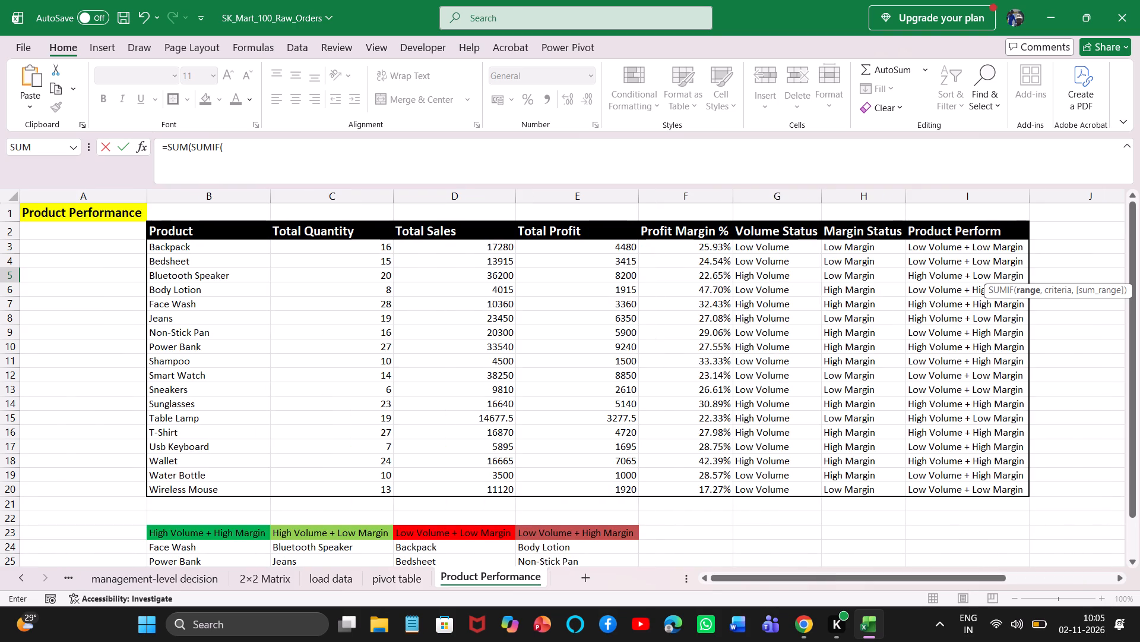
click(198, 251)
key(ctrl+shift+Down)
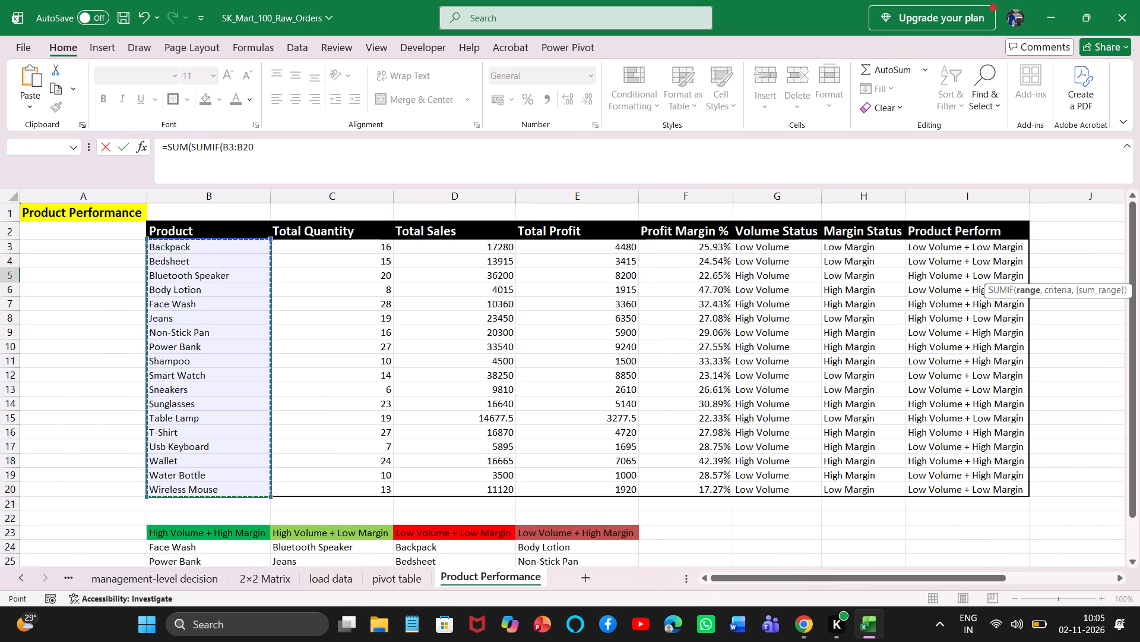
key(comma)
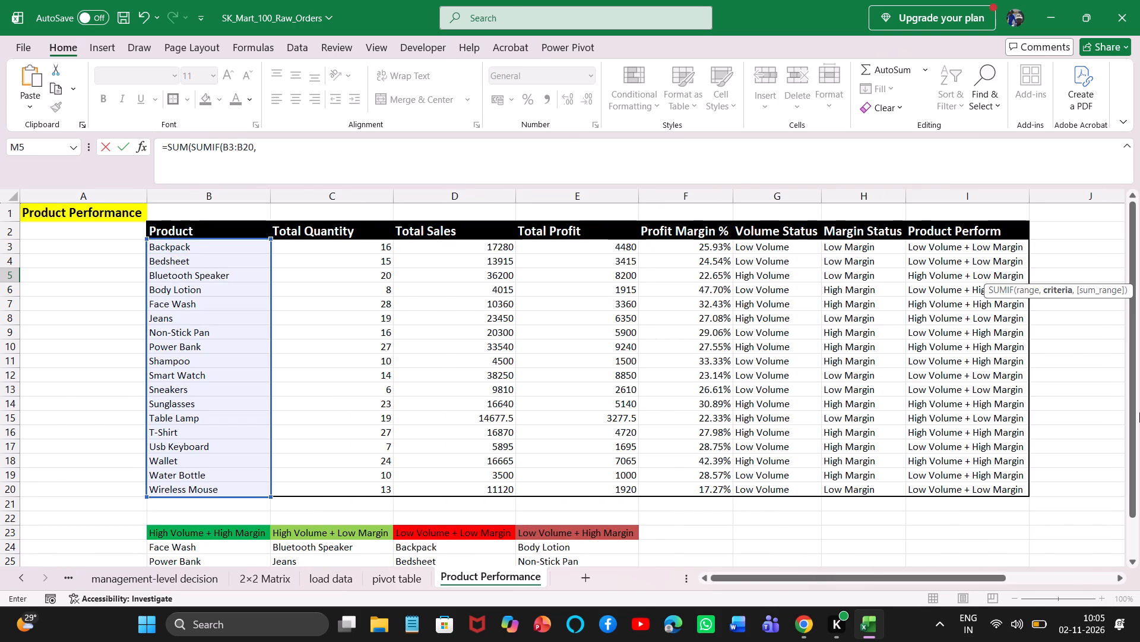
Finish the M5 formula with Low Volume + Low Margin products D24# as criteria and C3# as sum range: =SUM(SUMIF(B3:B20,D24#,C3#)).
drag(1134, 414, 1135, 477)
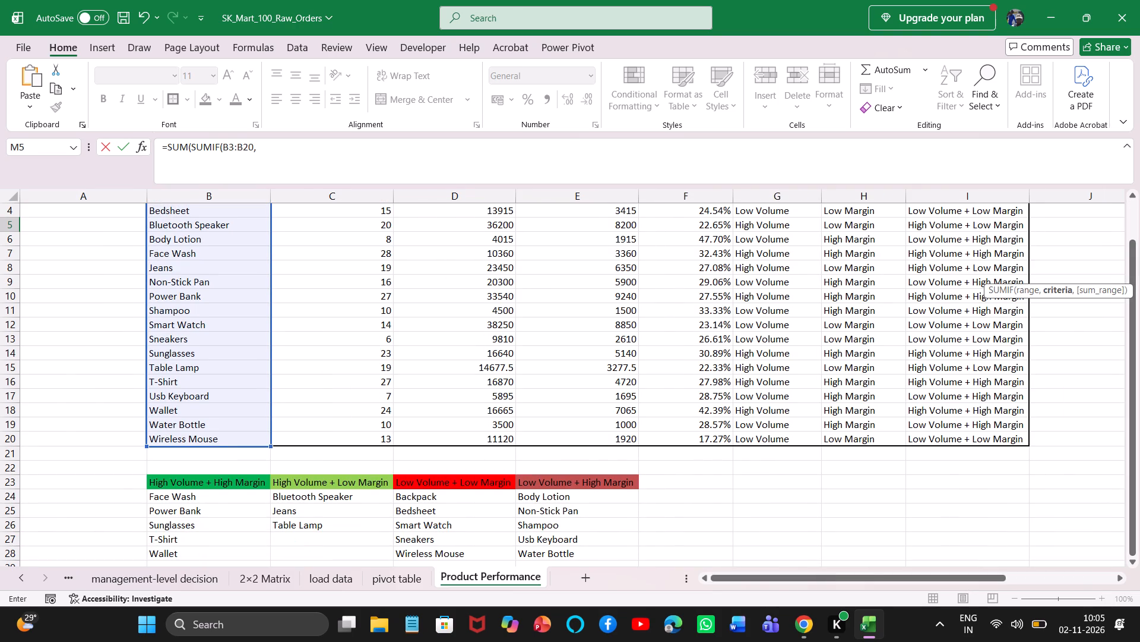
click(181, 499)
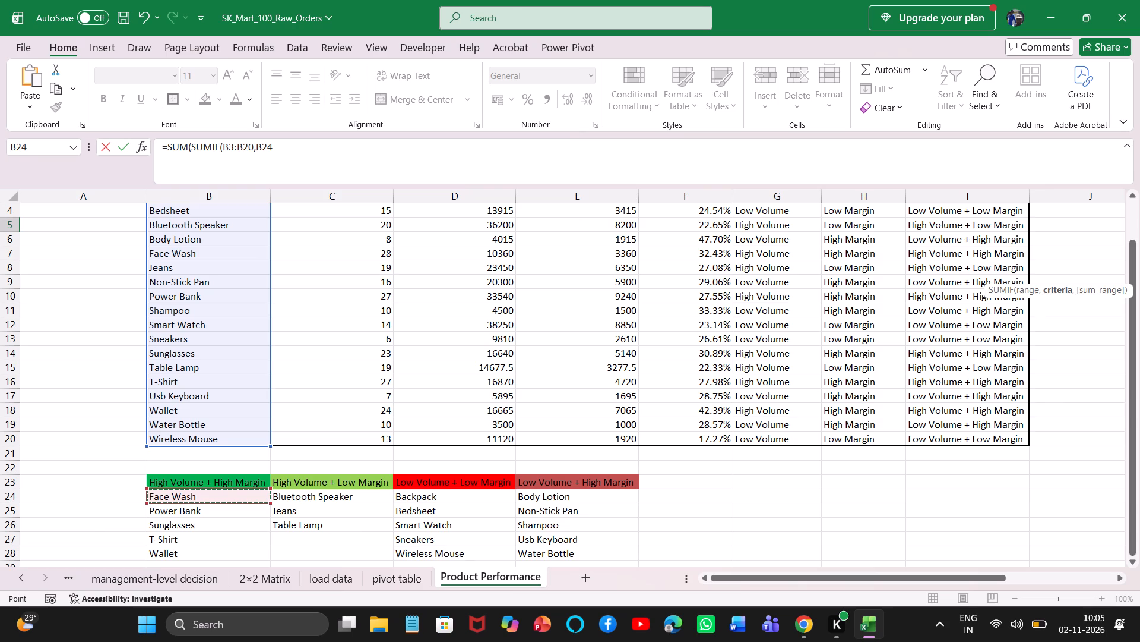
click(425, 501)
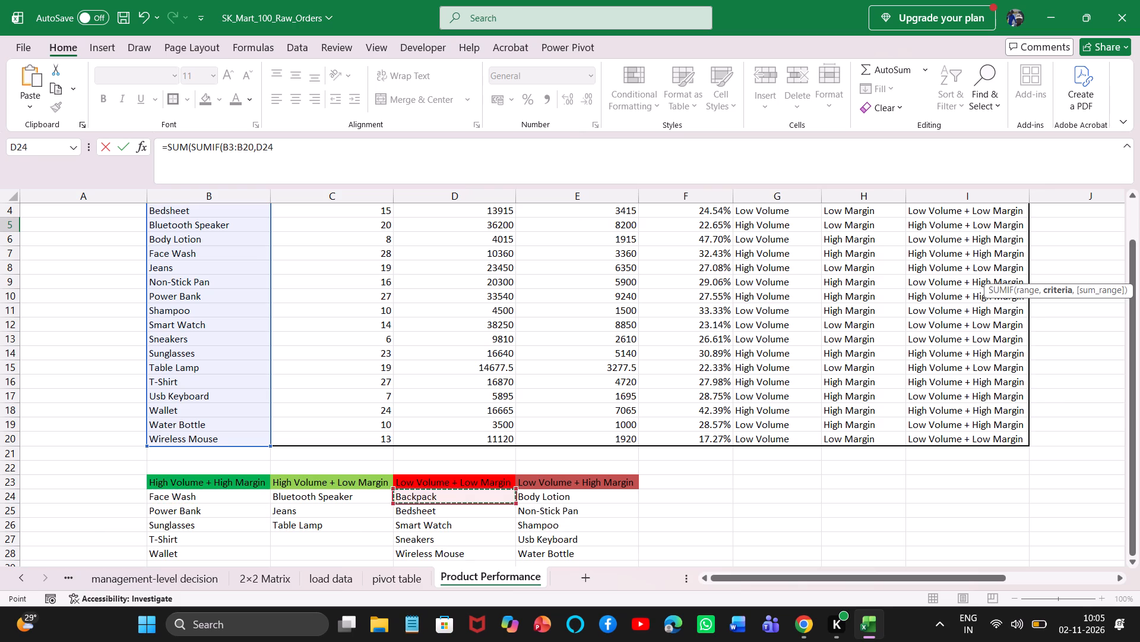
key(ctrl+shift+Down)
key(comma)
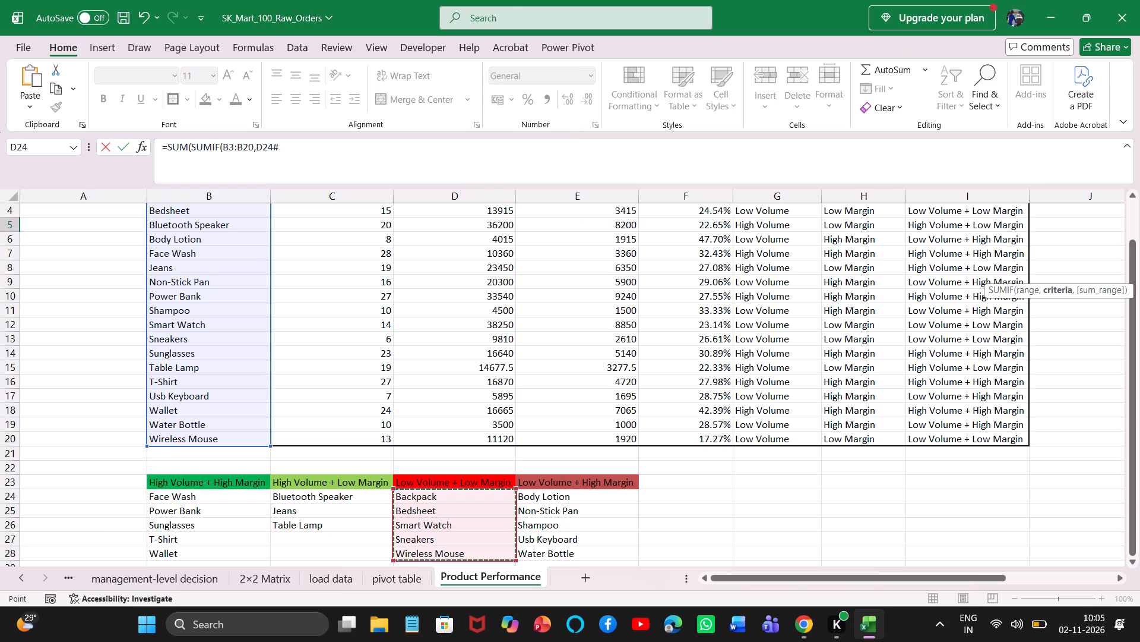
scroll(455, 285, down, 1)
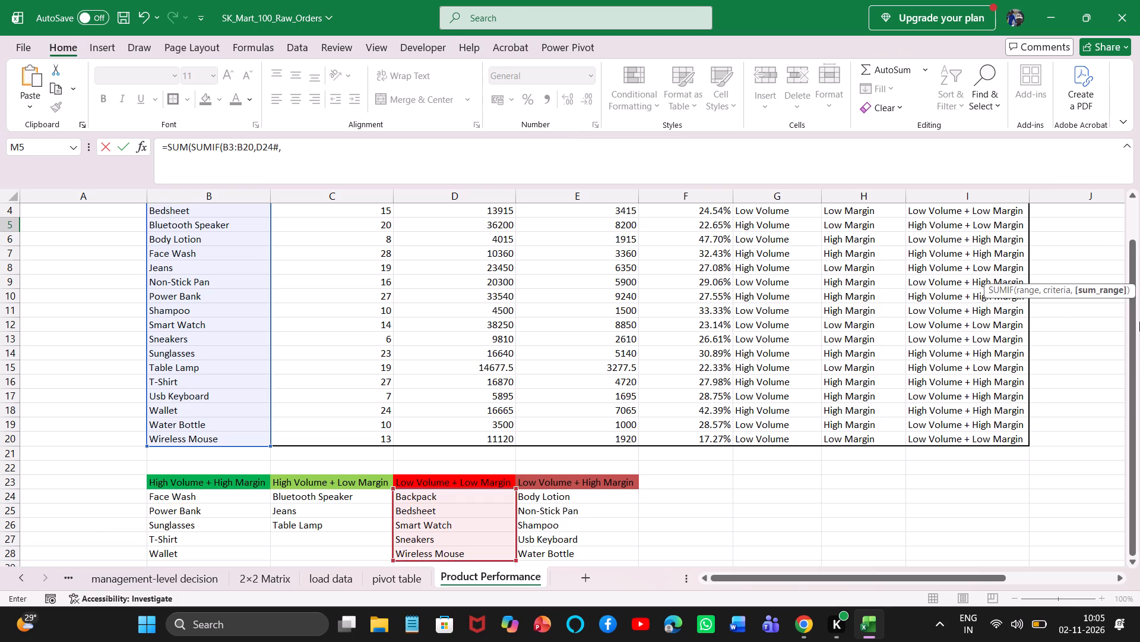
drag(1135, 331, 1104, 206)
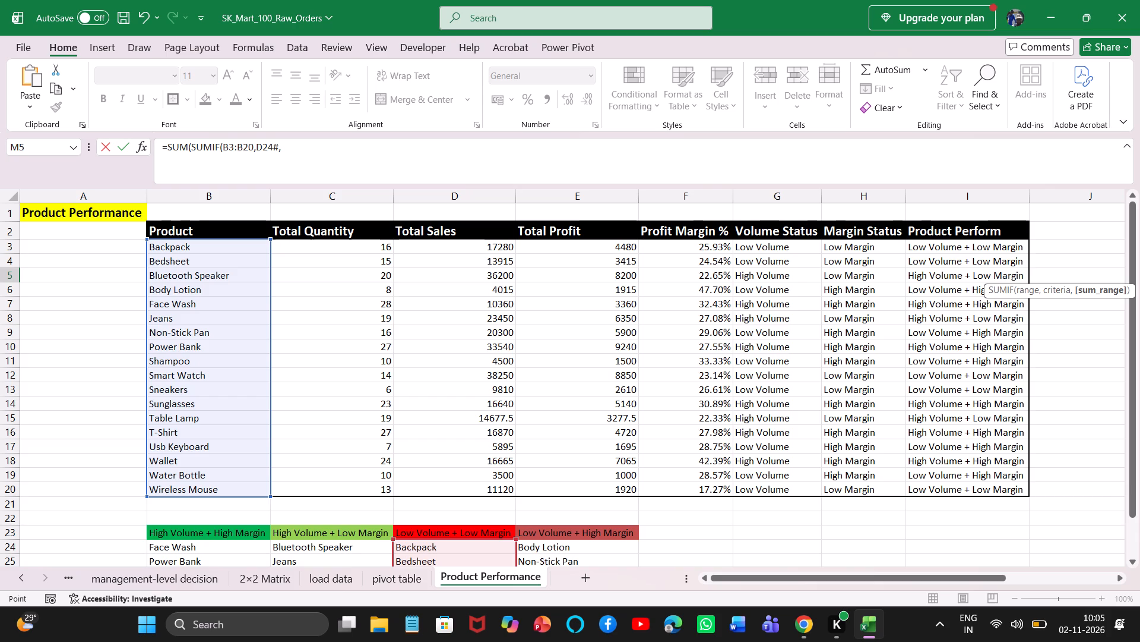
click(373, 243)
key(ctrl+shift+Down)
key(shift+parenright)
key(Return)
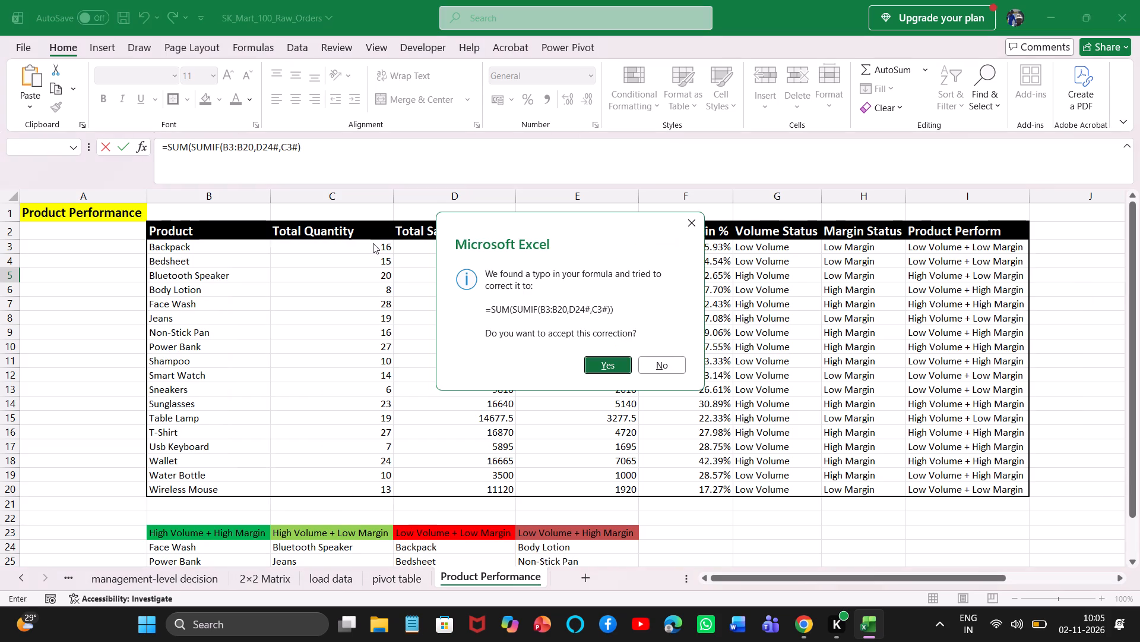
click(593, 358)
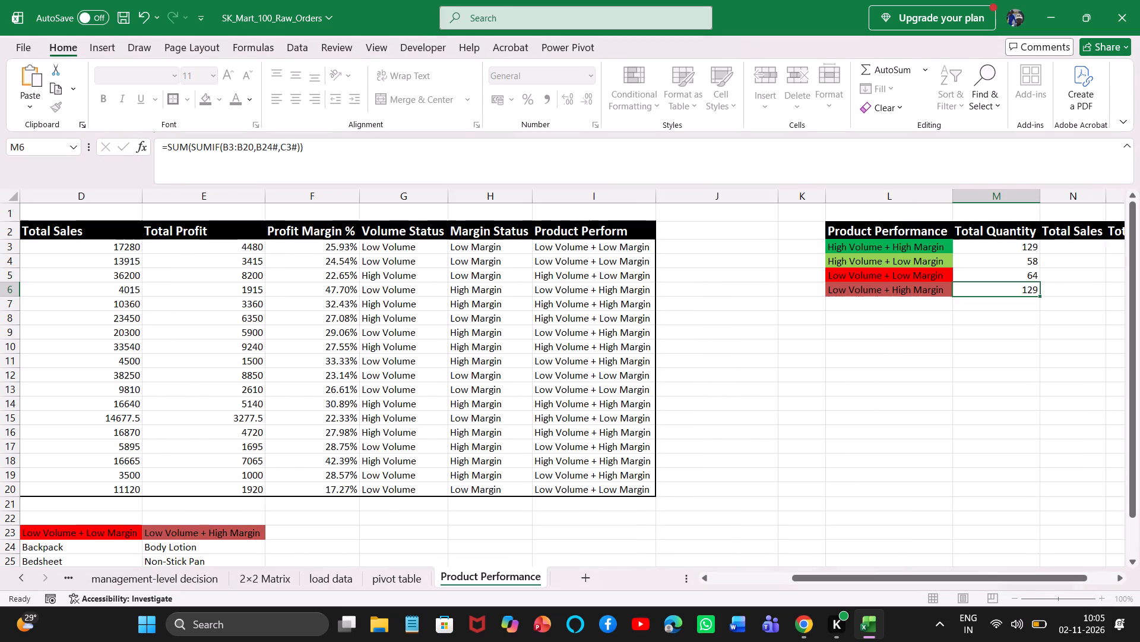
Replace the Low Volume + High Margin quantity formula in M6 with a new =SUM(SUMIF( formula using product names B3:B20 as its range.
click(990, 293)
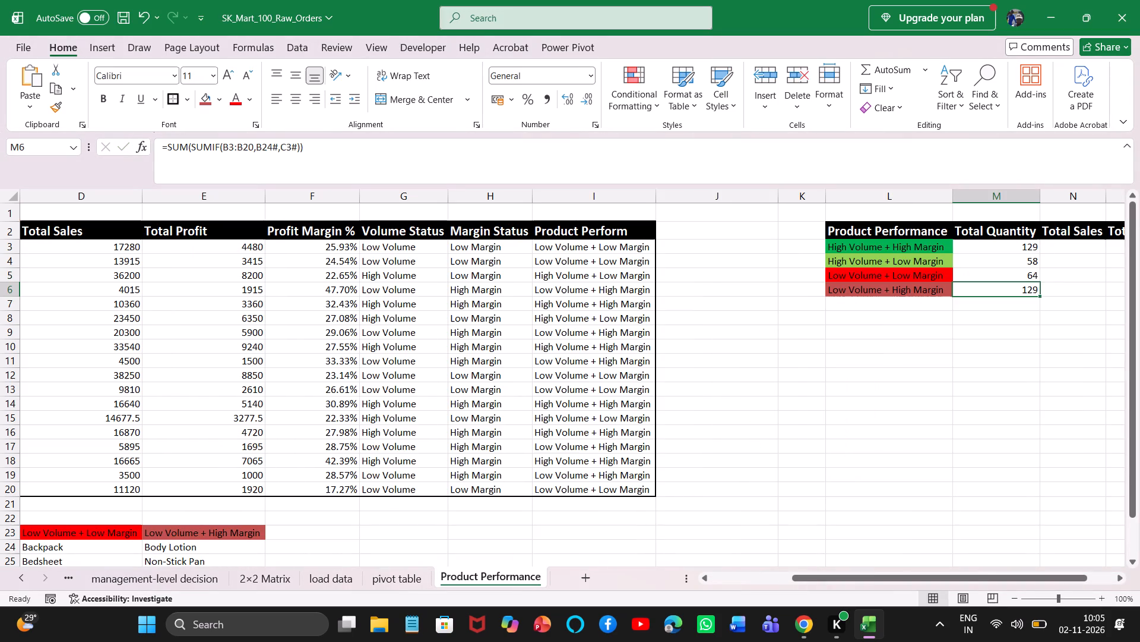
key(equal)
text(SUM)
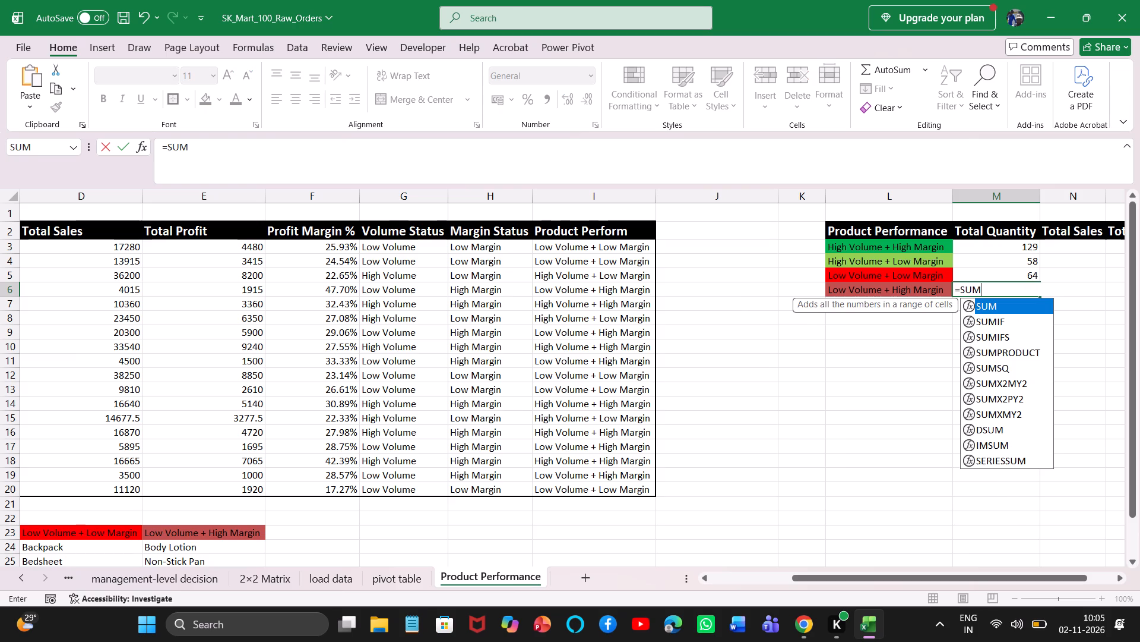
key(Tab)
text(SUMIF)
key(Tab)
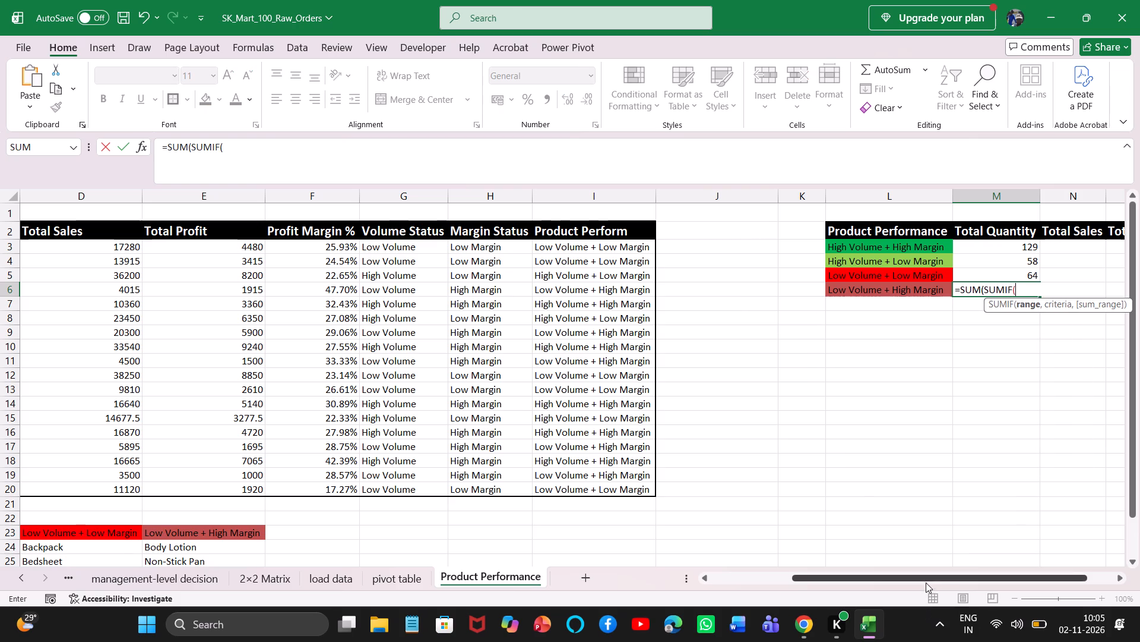
drag(924, 580, 773, 565)
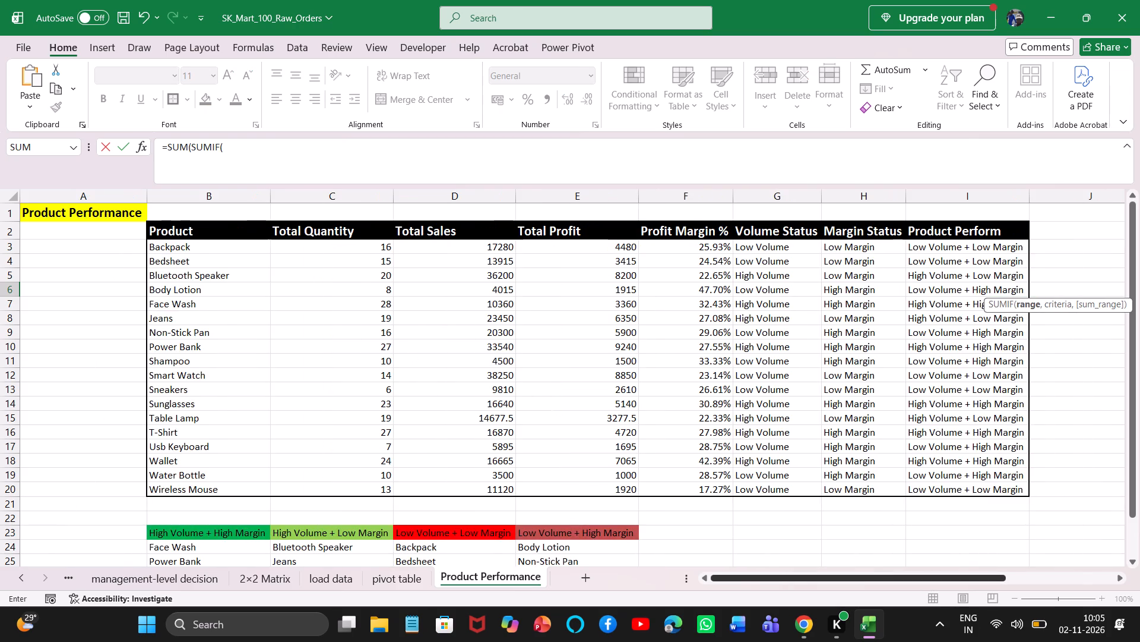
drag(1138, 429, 1136, 386)
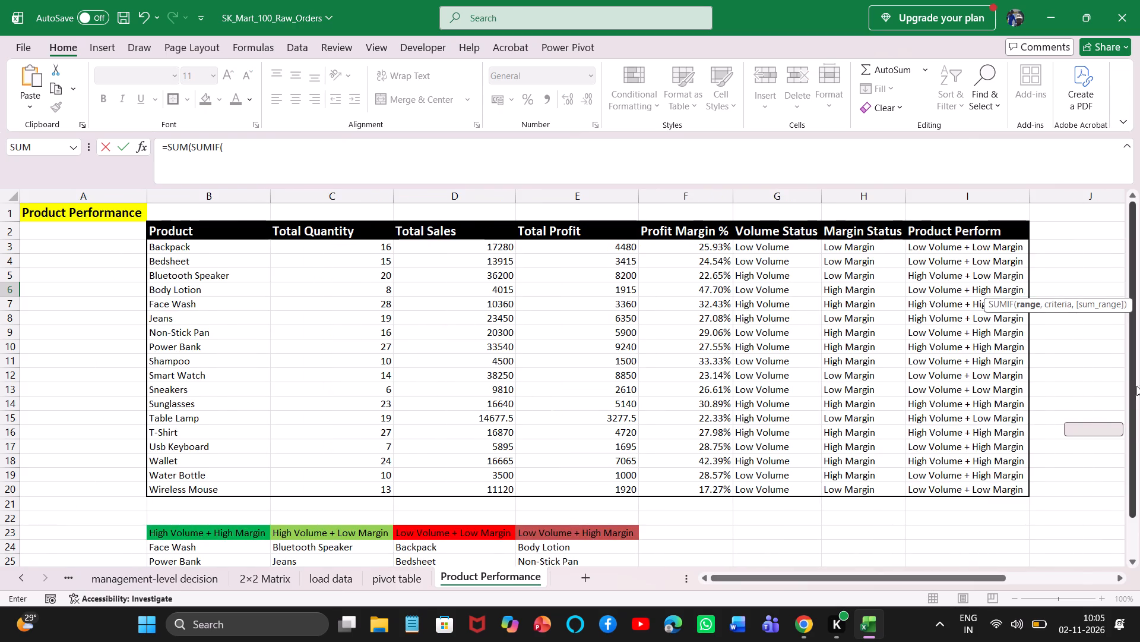
drag(1136, 386, 1135, 397)
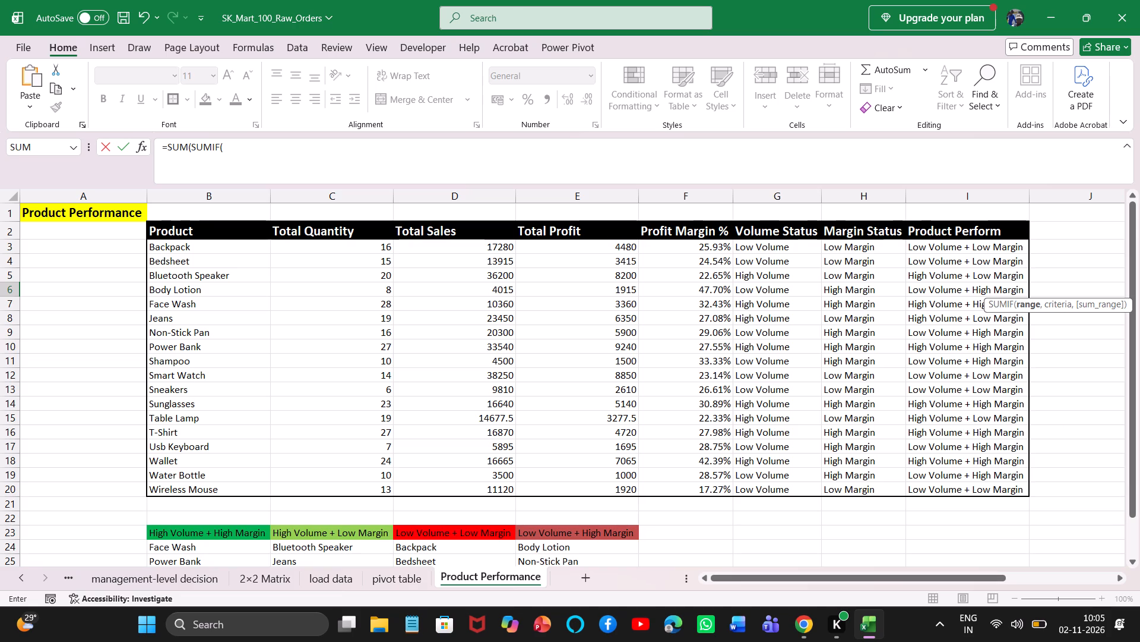
click(201, 246)
key(ctrl+shift+Down)
key(comma)
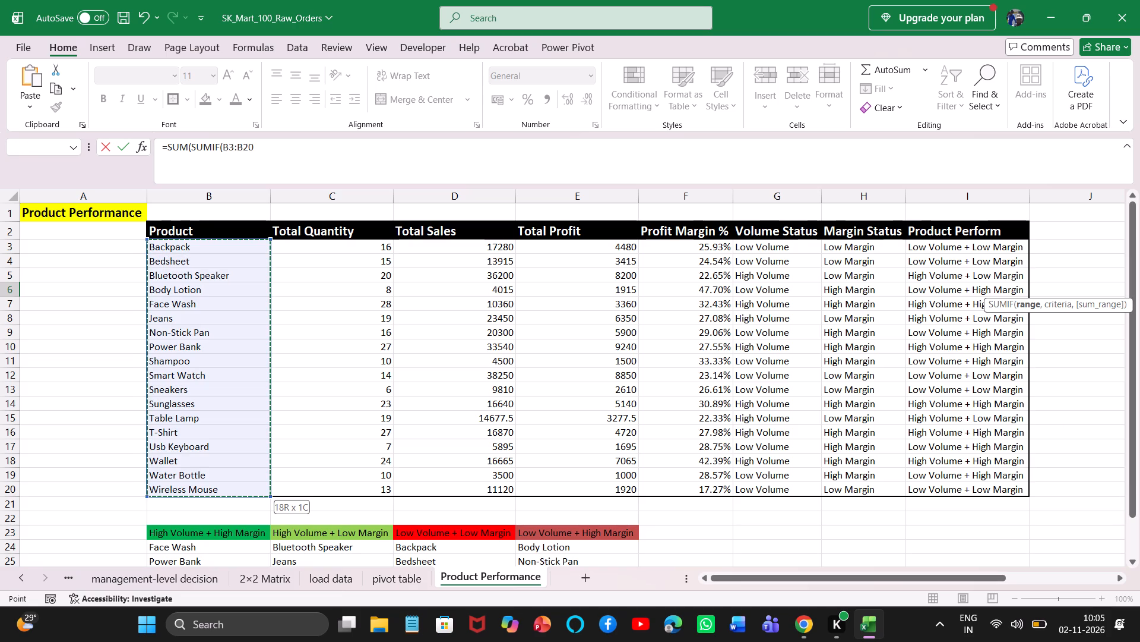
Finish the M6 formula with Low Volume + High Margin products E24# as criteria and C3# as sum range: =SUM(SUMIF(B3:B20,E24#,C3#)).
click(536, 550)
key(ctrl+shift+Down)
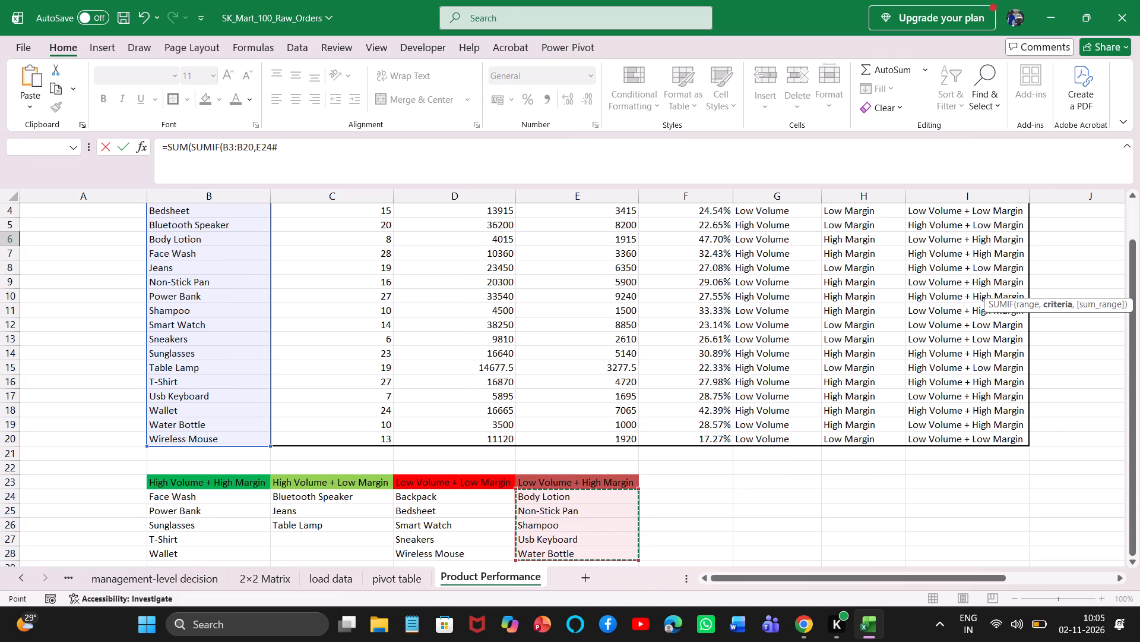
key(comma)
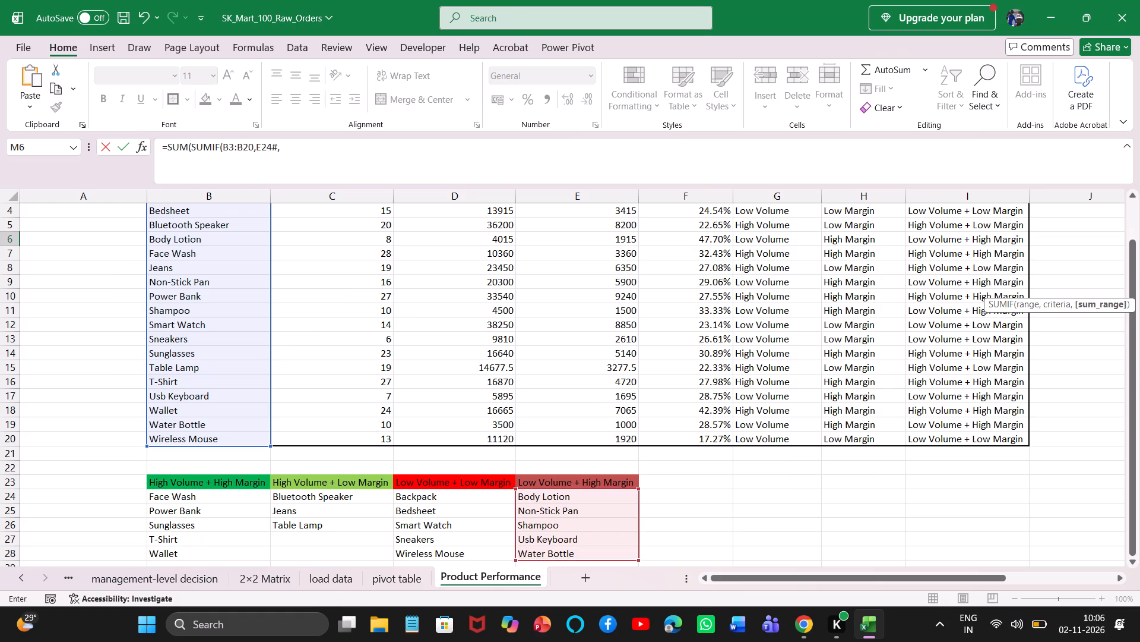
scroll(536, 550, right, 1)
drag(1132, 457, 1124, 185)
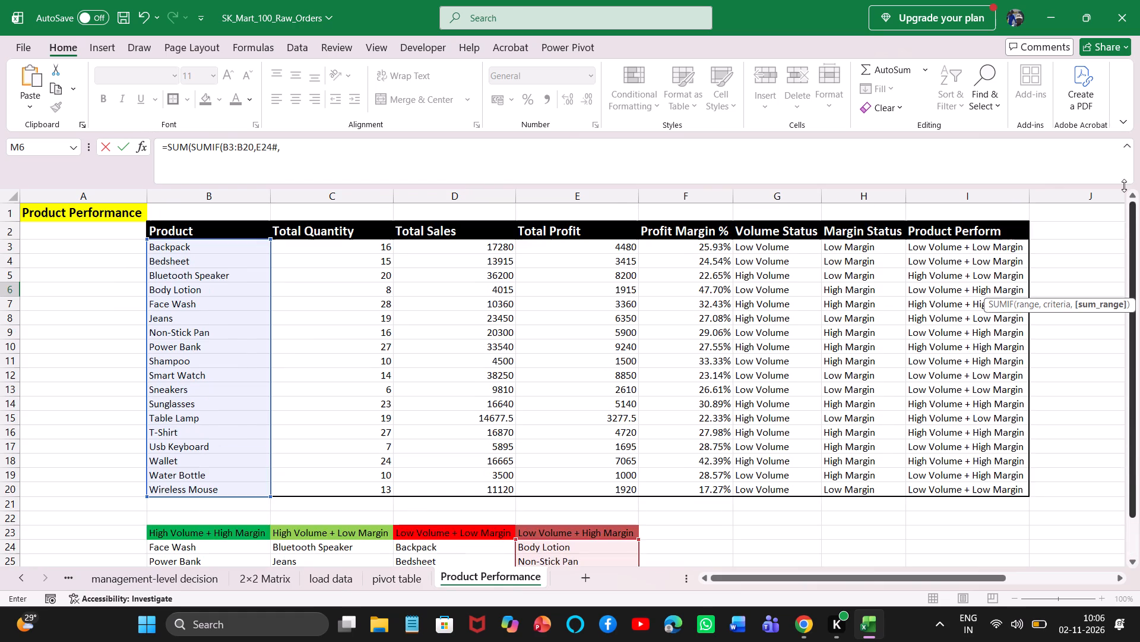
click(337, 250)
key(ctrl+shift+Down)
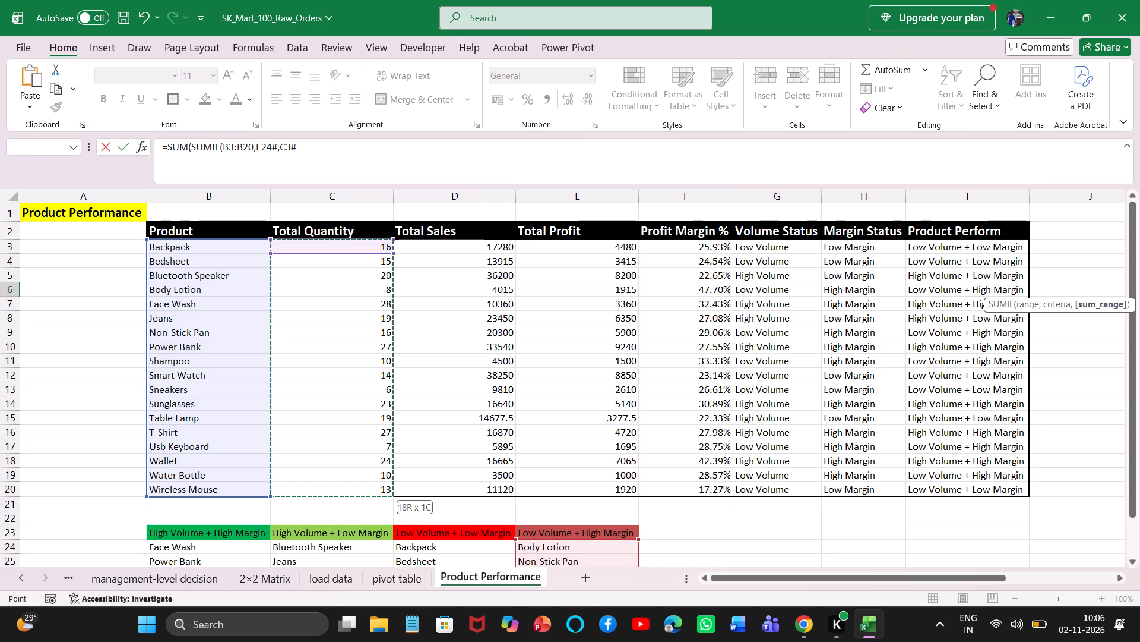
text()))
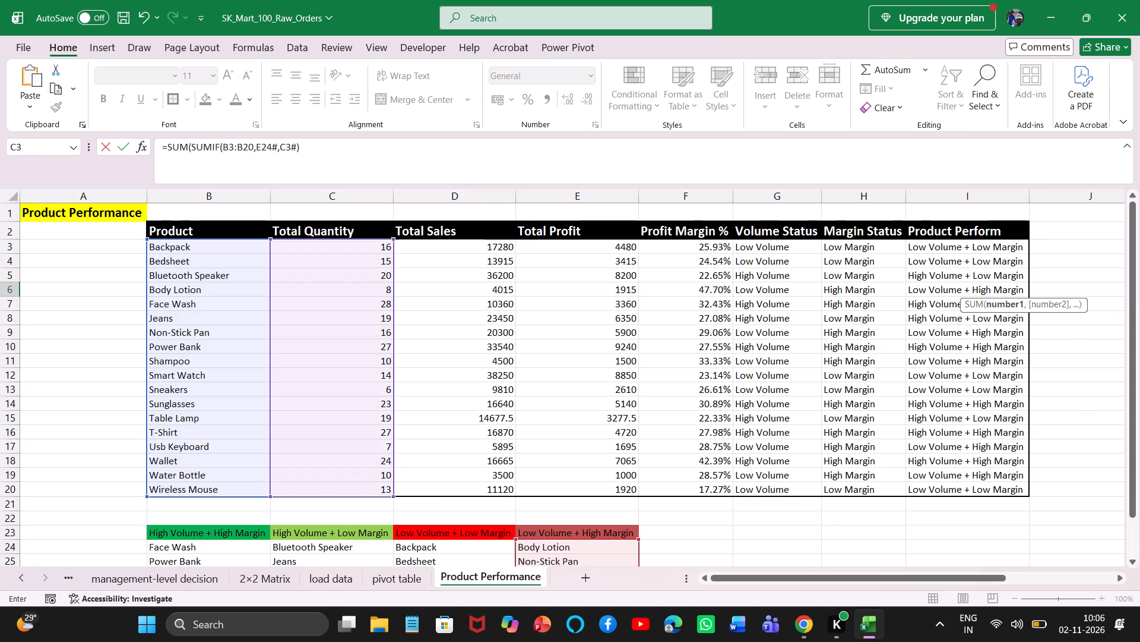
key(Return)
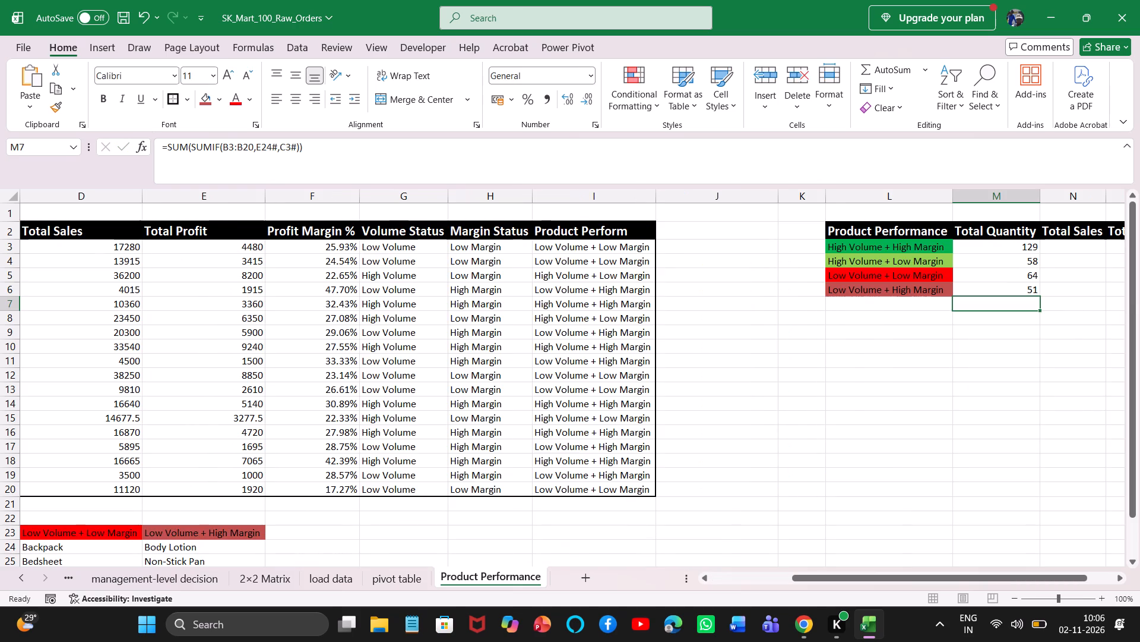
Copy the High Volume + High Margin quantity formula text from M3 into the Total Sales cell N3.
drag(889, 579, 1021, 559)
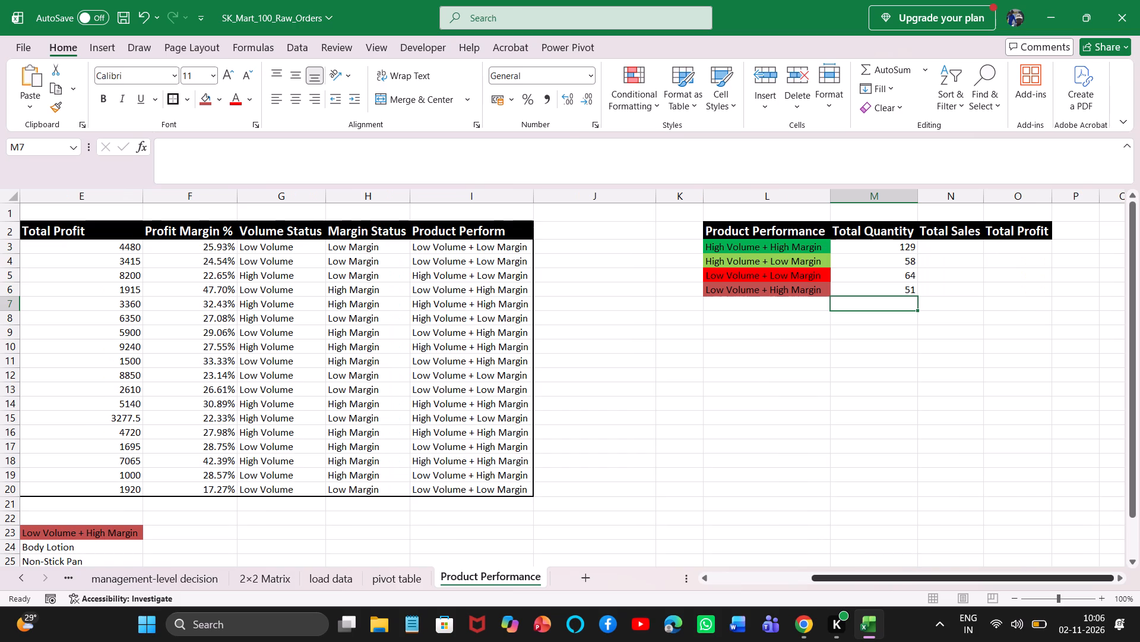
drag(895, 576, 844, 583)
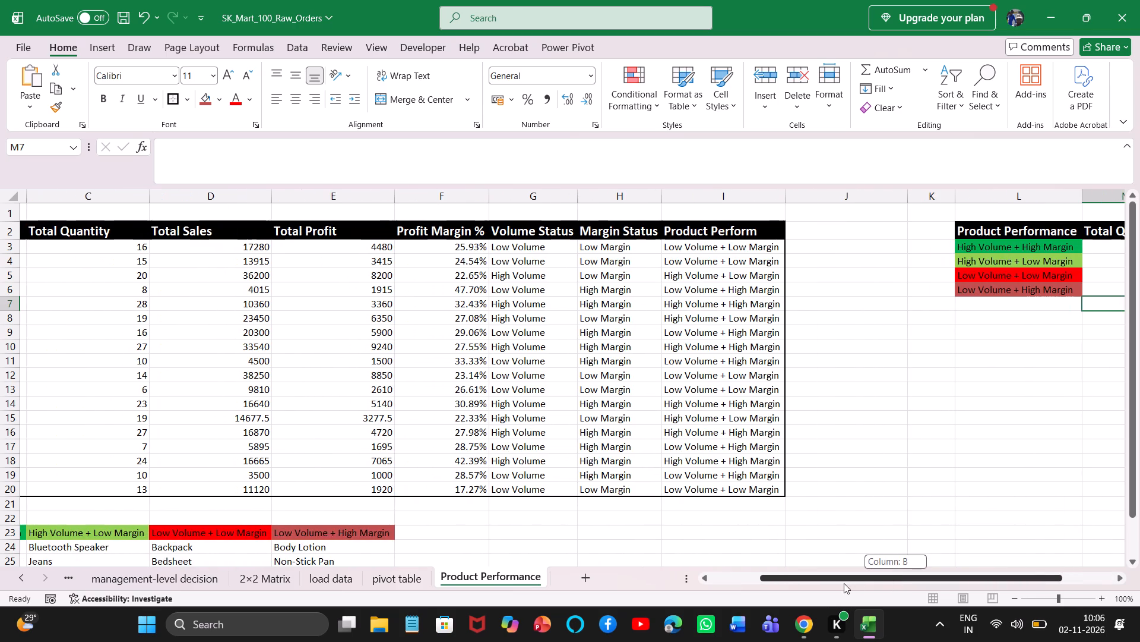
drag(844, 583, 973, 543)
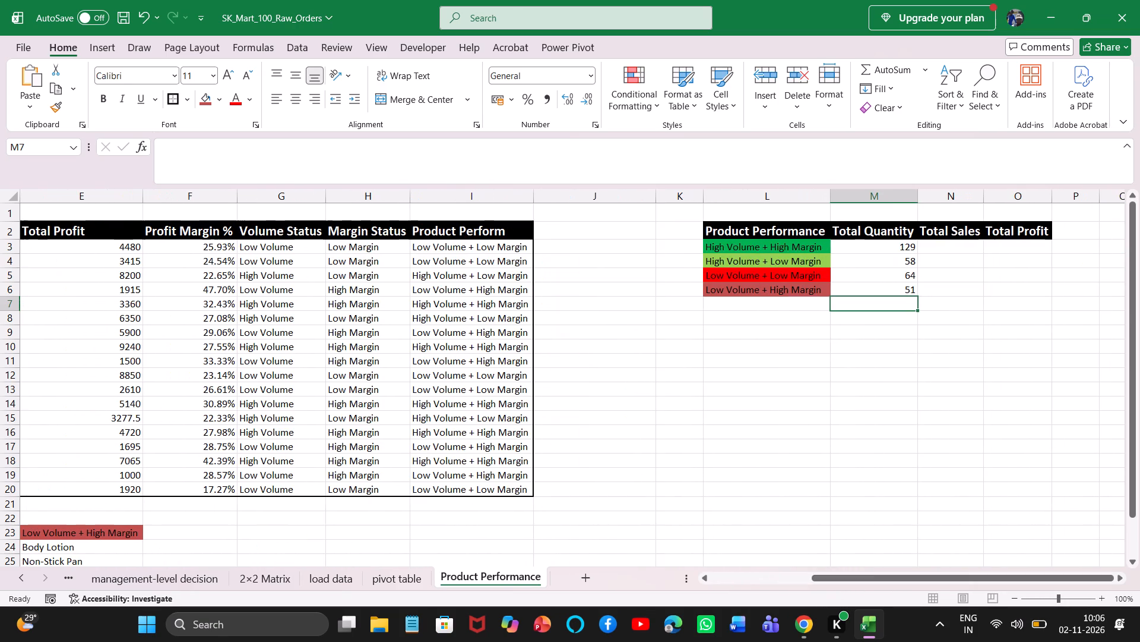
click(888, 250)
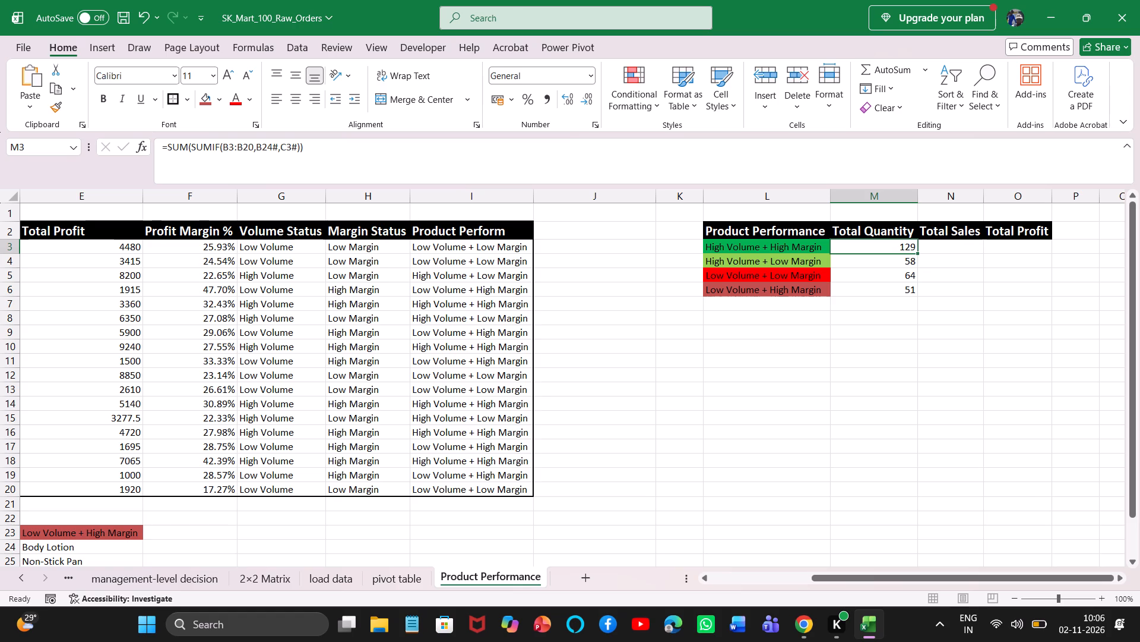
click(442, 147)
key(ctrl+a)
key(ctrl+c)
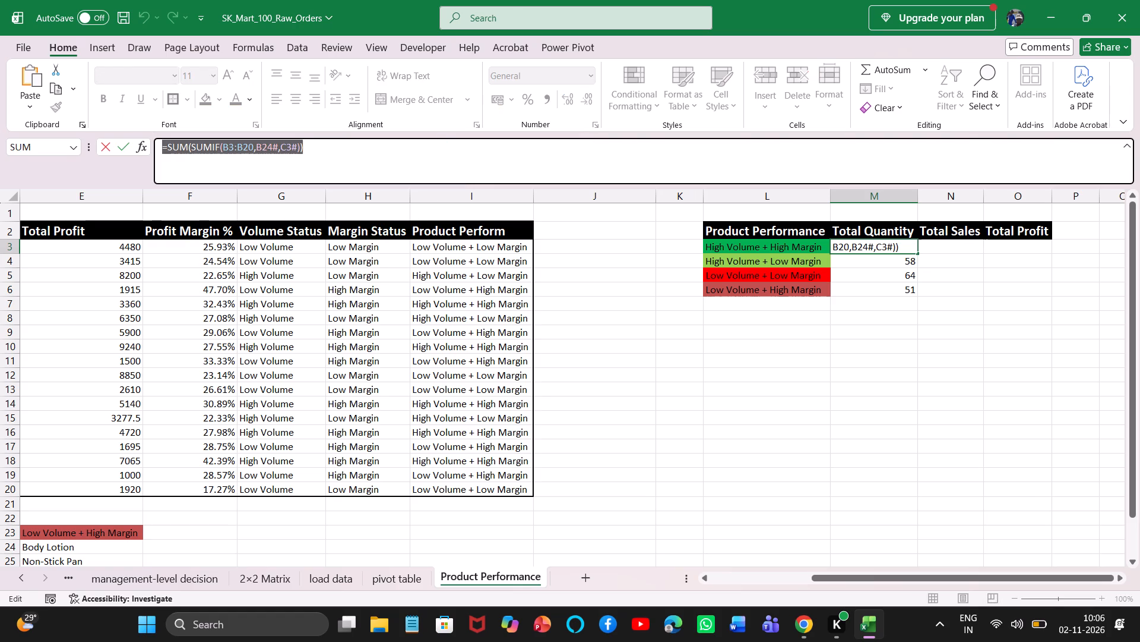
key(Return)
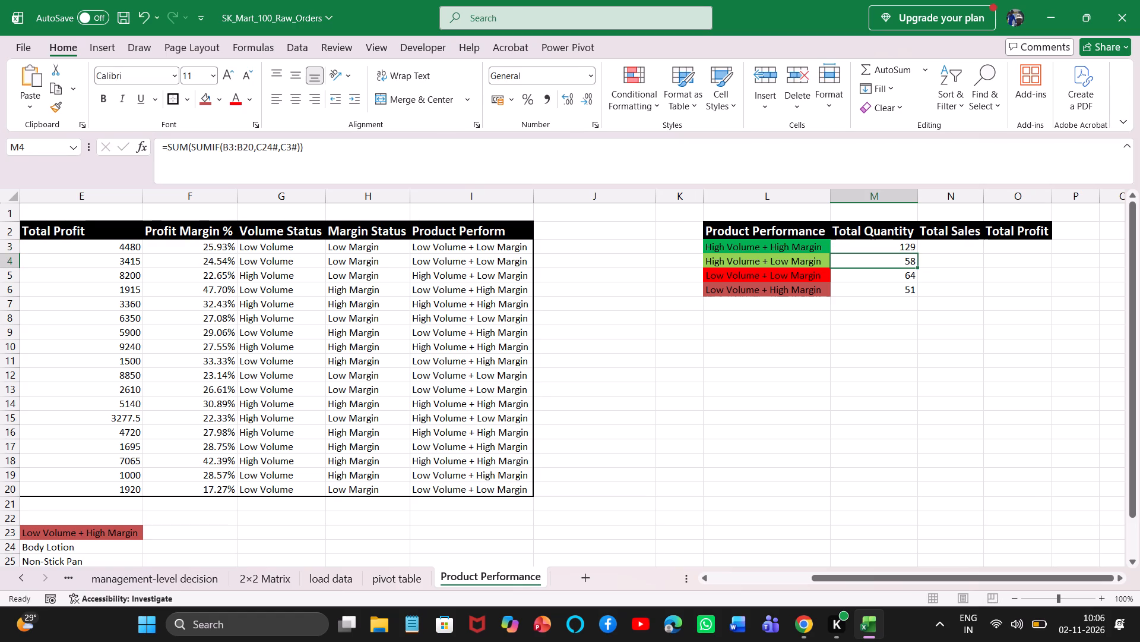
click(969, 251)
key(ctrl+v)
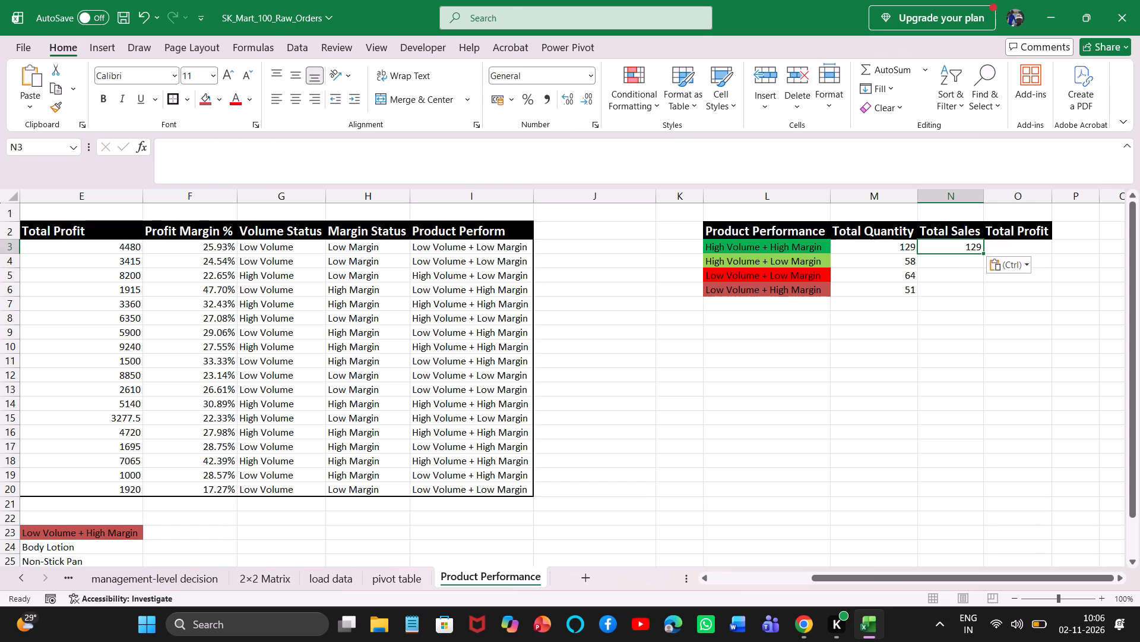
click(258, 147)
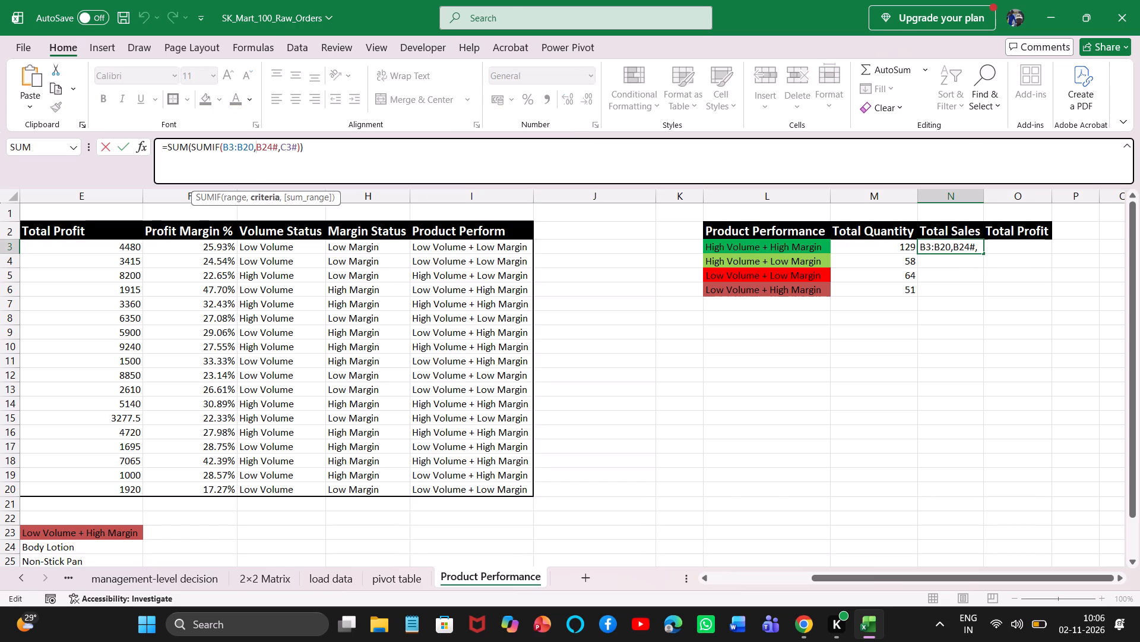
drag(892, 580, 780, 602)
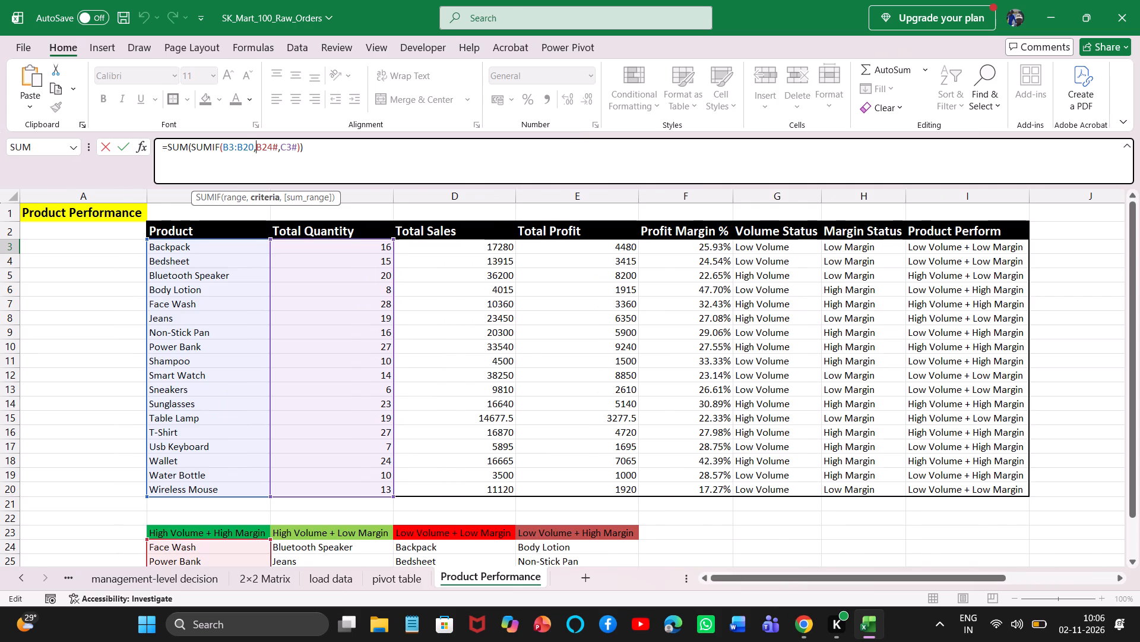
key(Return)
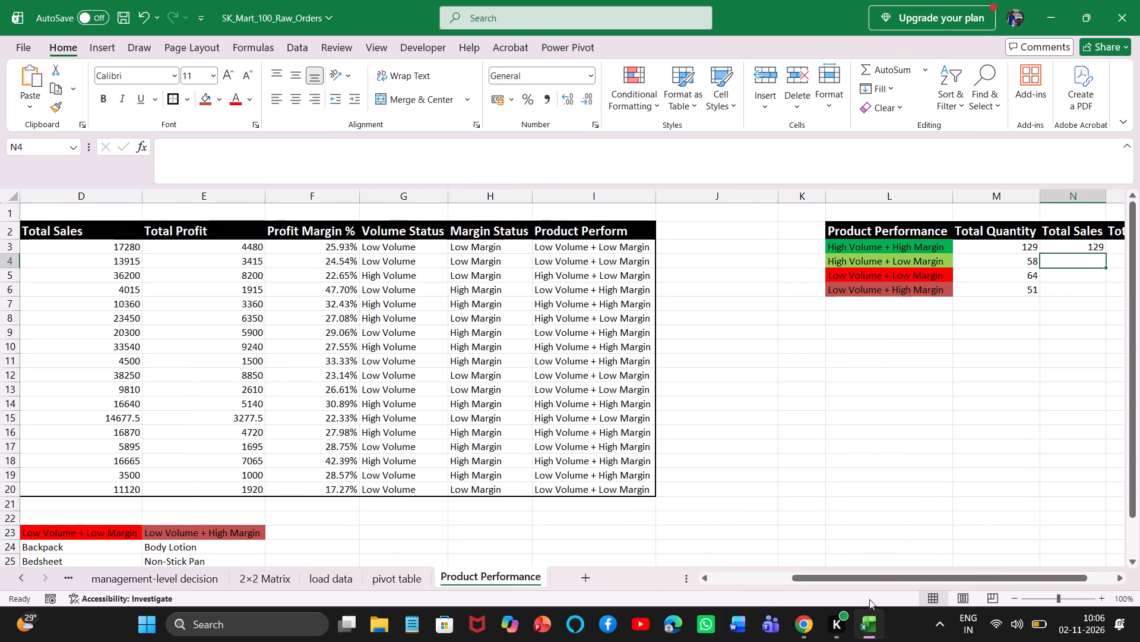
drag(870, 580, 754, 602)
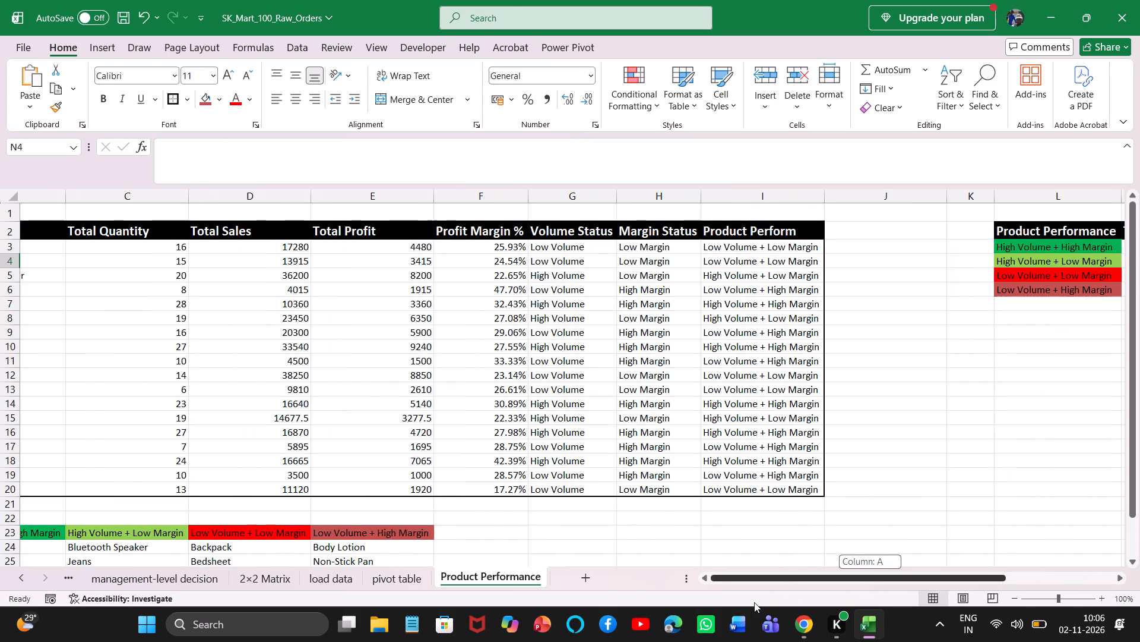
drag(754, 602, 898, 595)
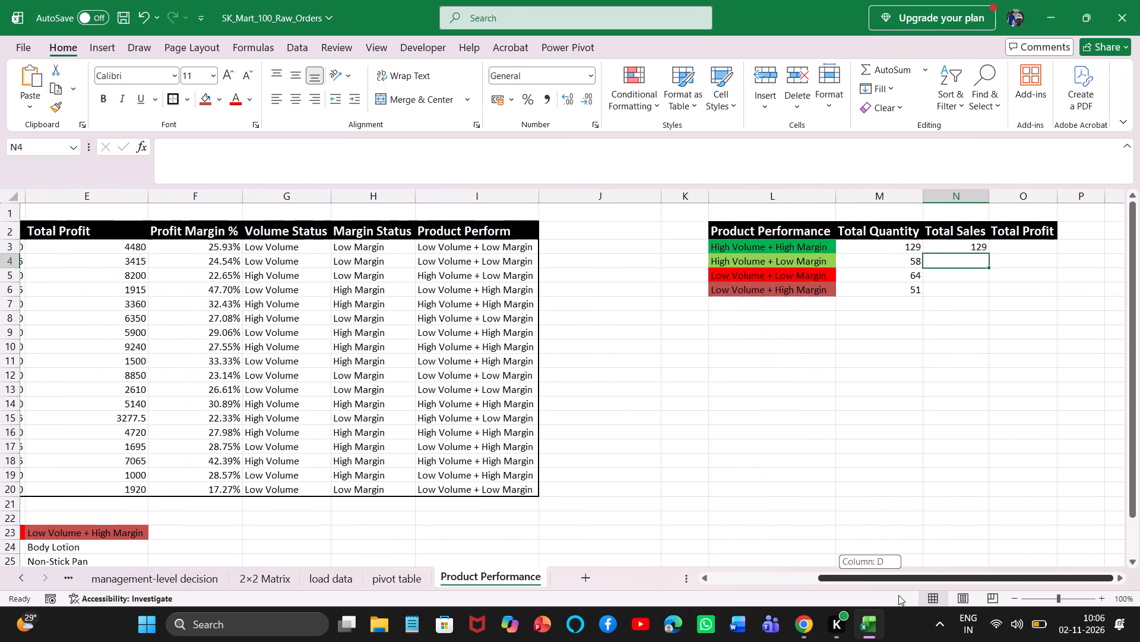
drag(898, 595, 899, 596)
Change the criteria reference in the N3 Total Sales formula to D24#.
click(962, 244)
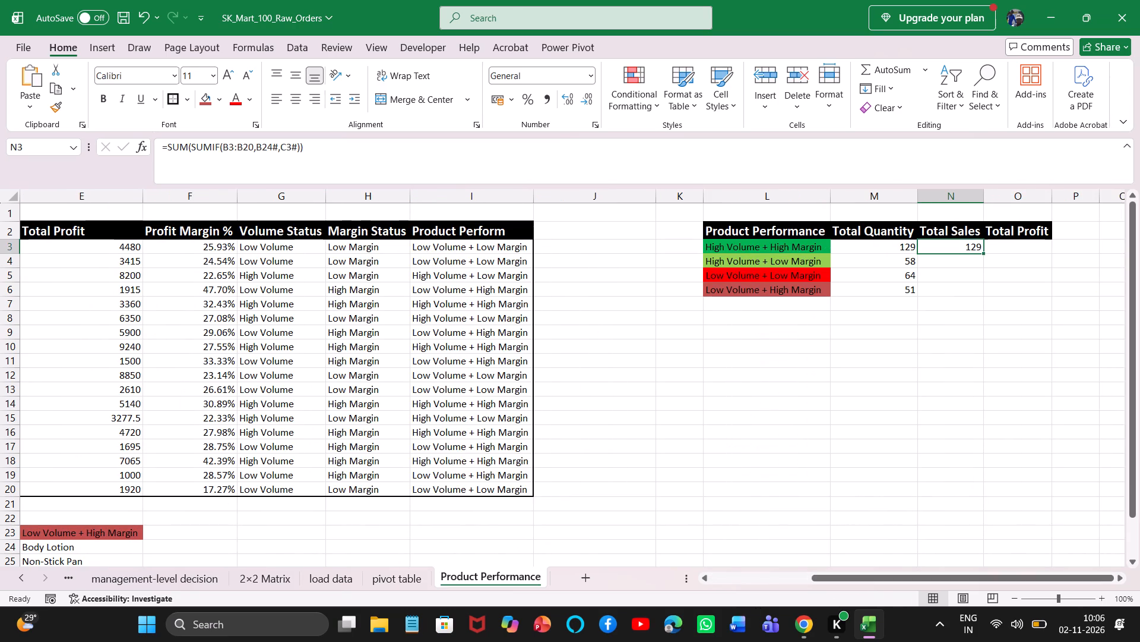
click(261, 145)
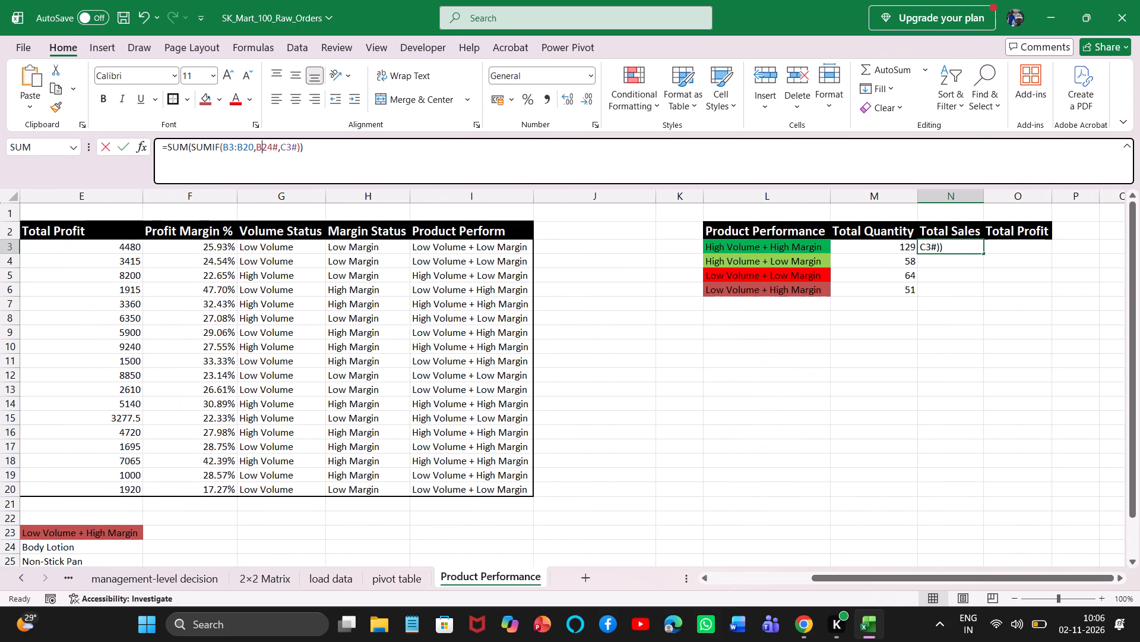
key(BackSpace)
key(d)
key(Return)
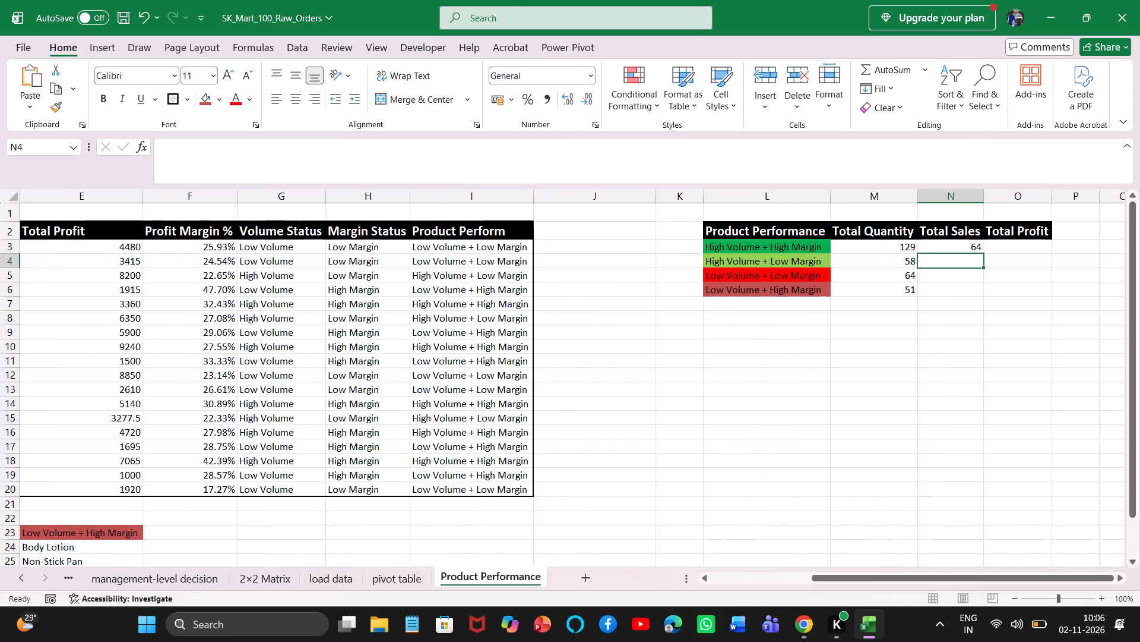
Change the criteria reference in the N3 Total Sales formula to B24#.
click(945, 262)
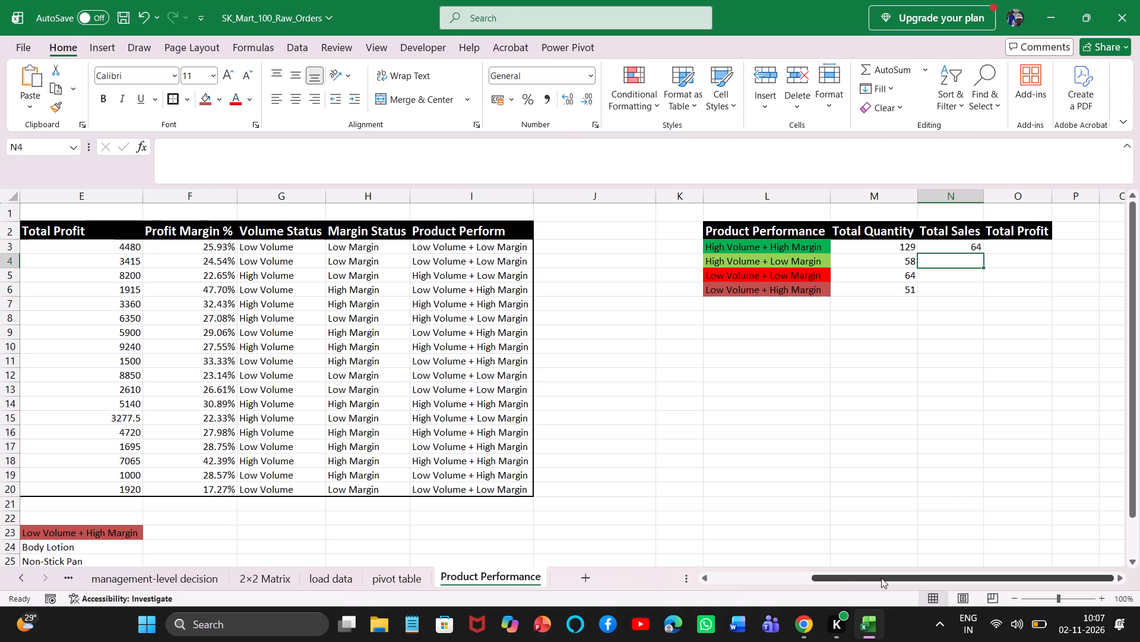
drag(881, 578, 812, 579)
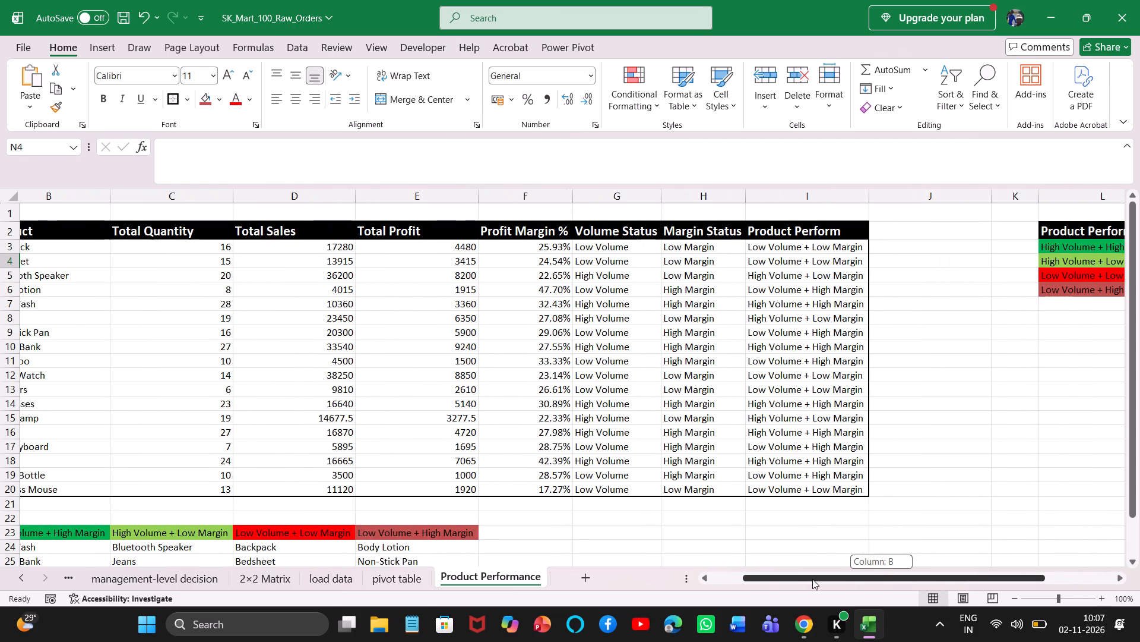
drag(812, 579, 921, 565)
click(957, 246)
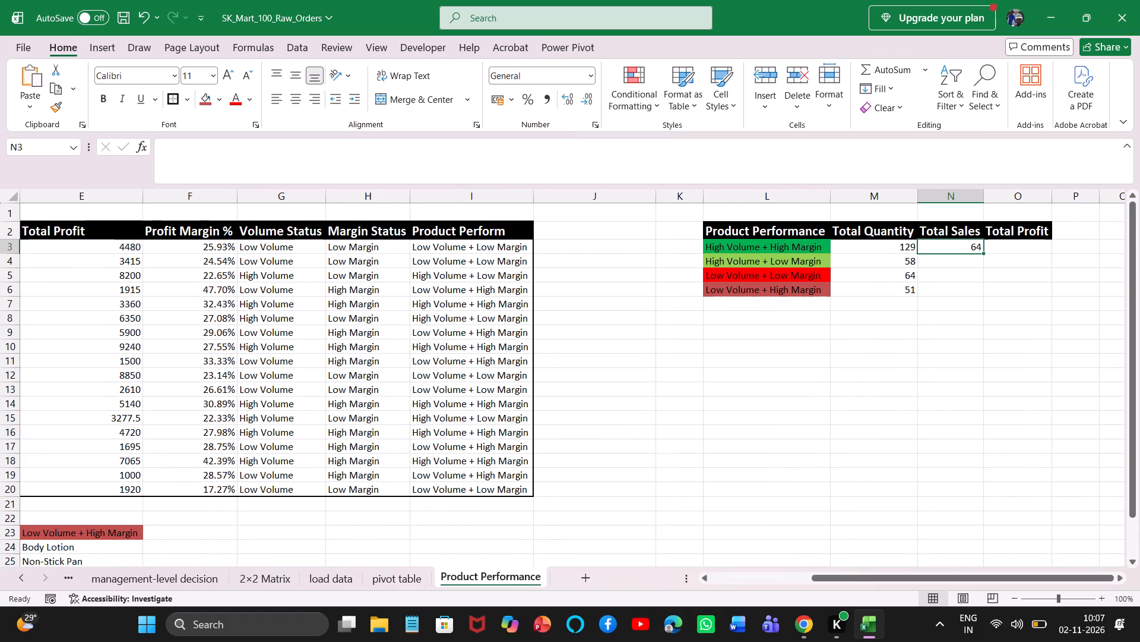
click(261, 144)
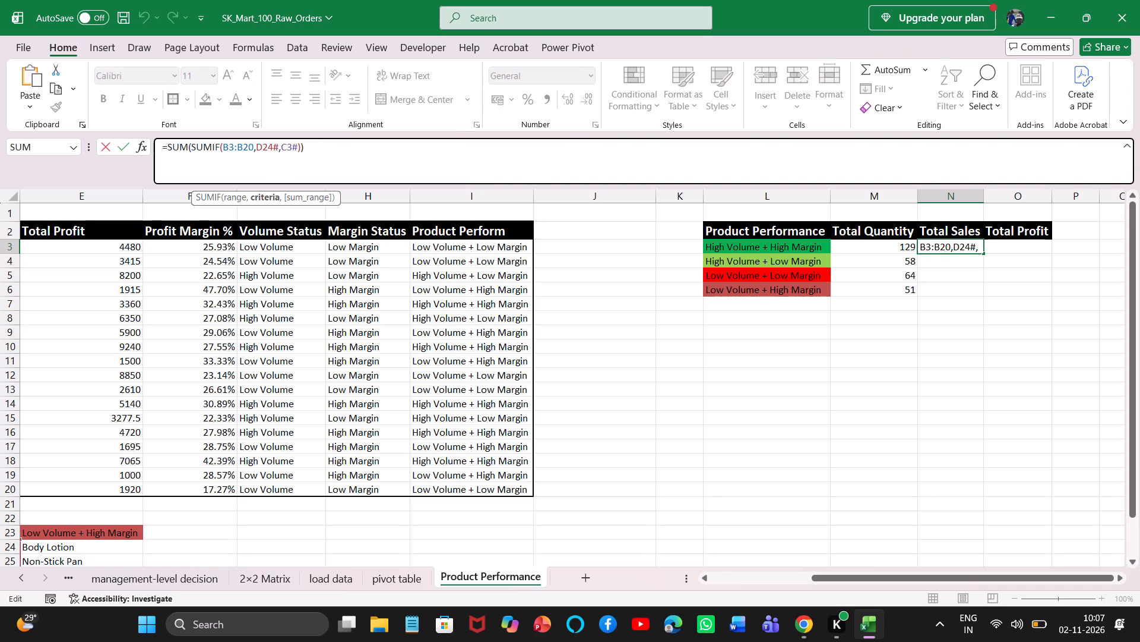
key(ctrl+z)
key(ctrl+z)
key(BackSpace)
key(c)
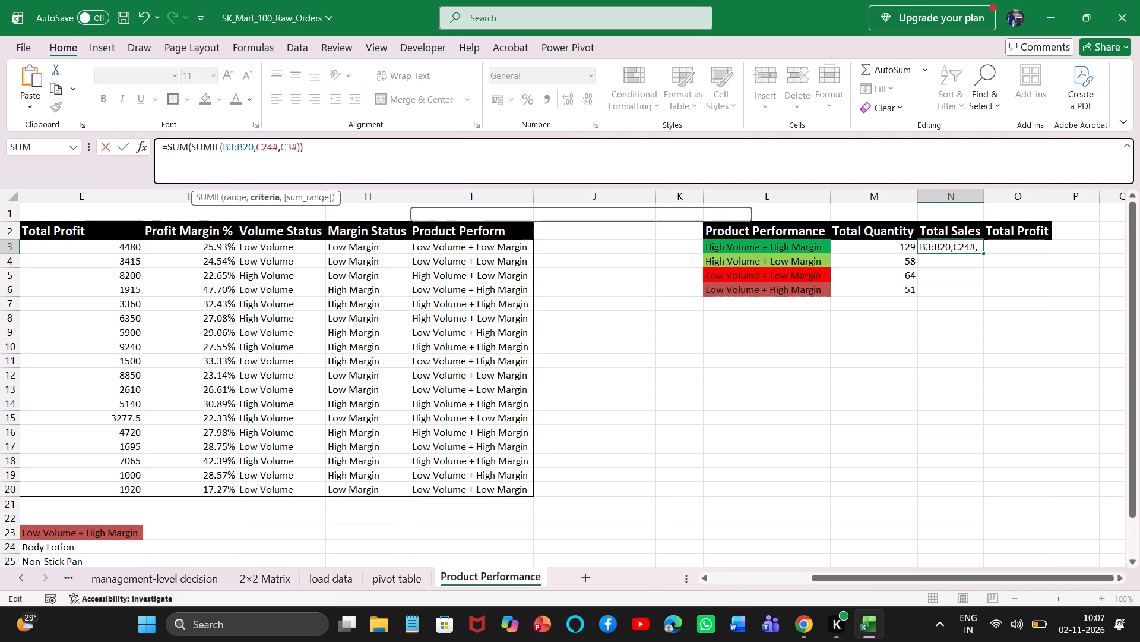
key(BackSpace)
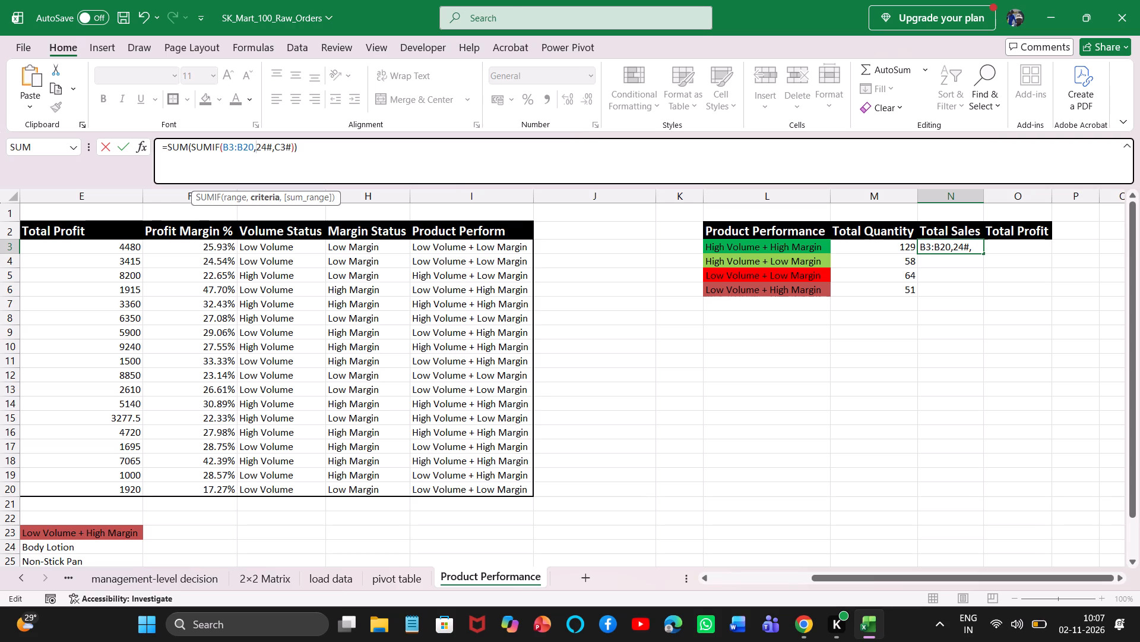
key(b)
key(Return)
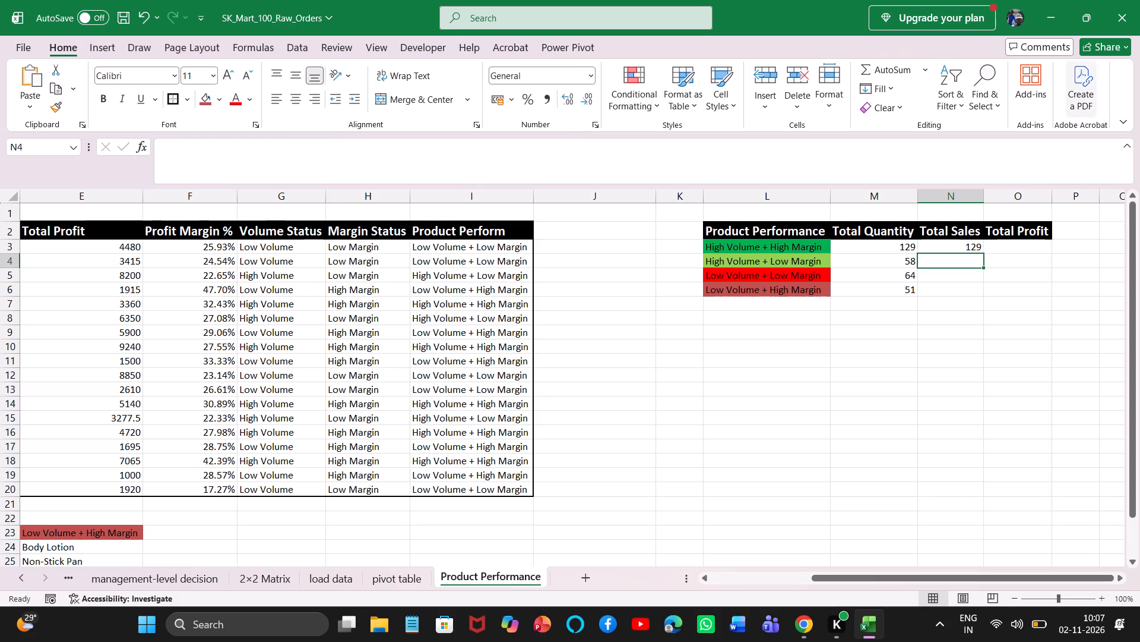
Change the sum range in the N3 Total Sales formula to D3#.
click(967, 248)
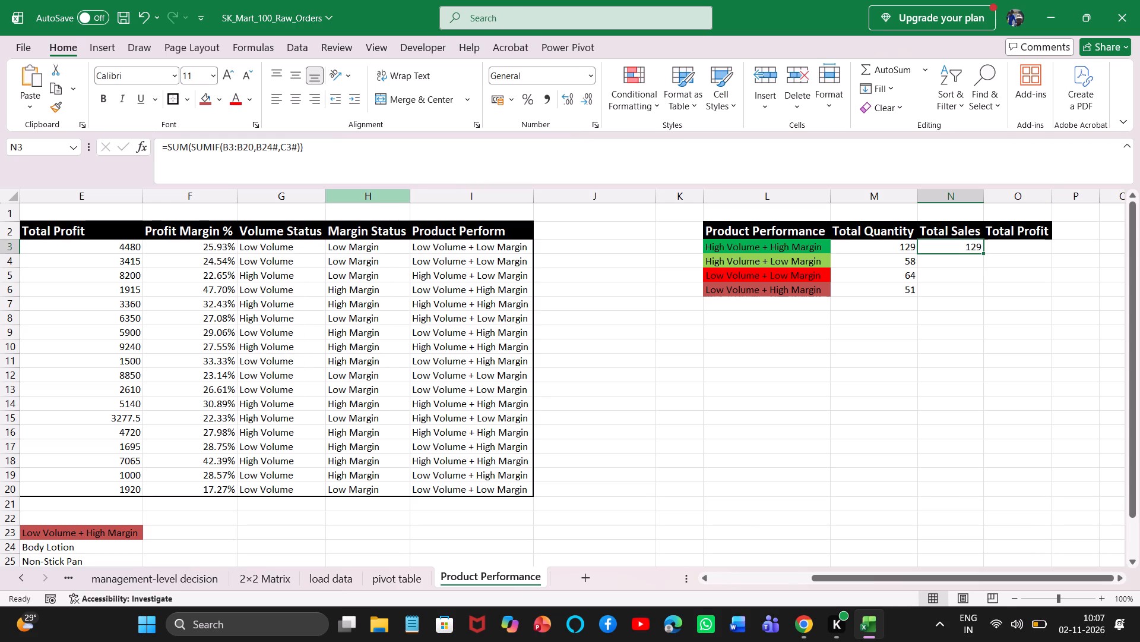
click(286, 147)
key(BackSpace)
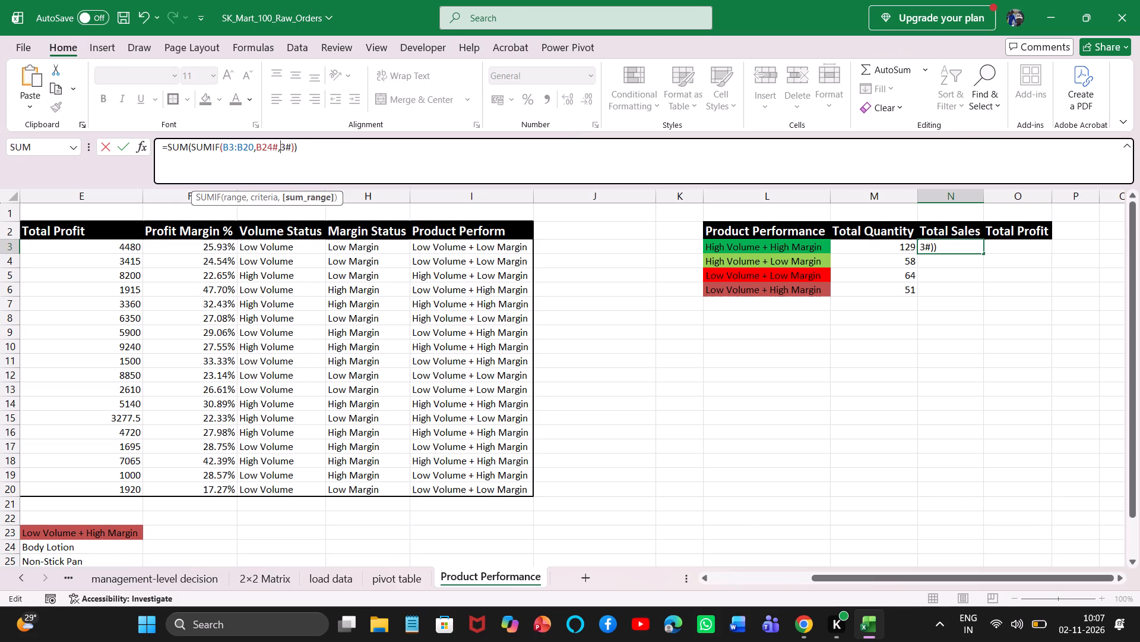
key(d)
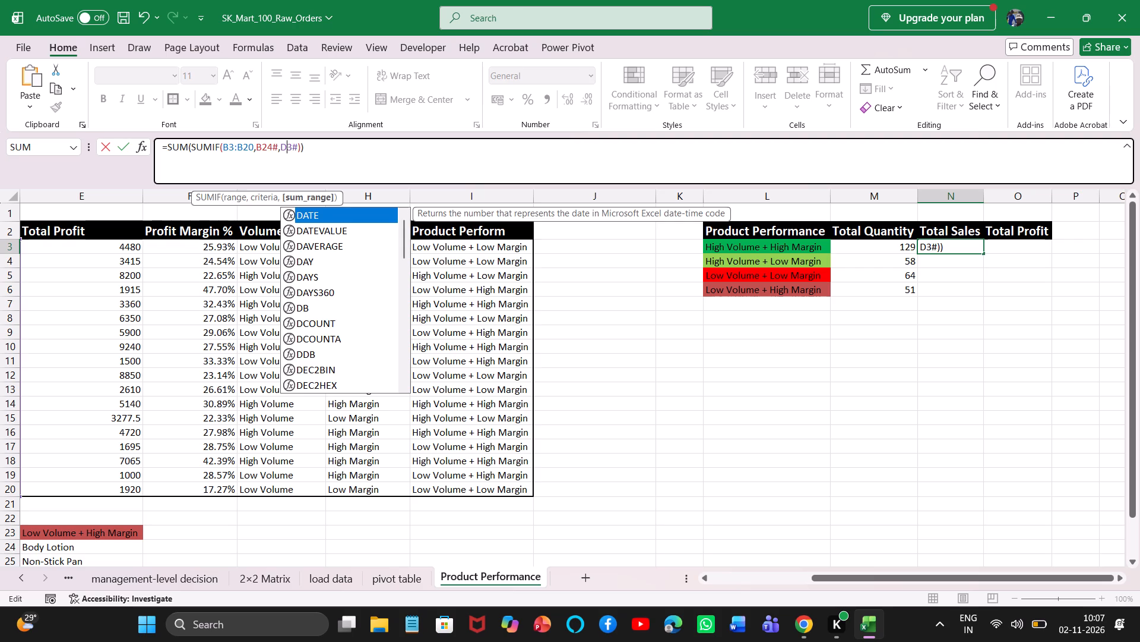
key(Return)
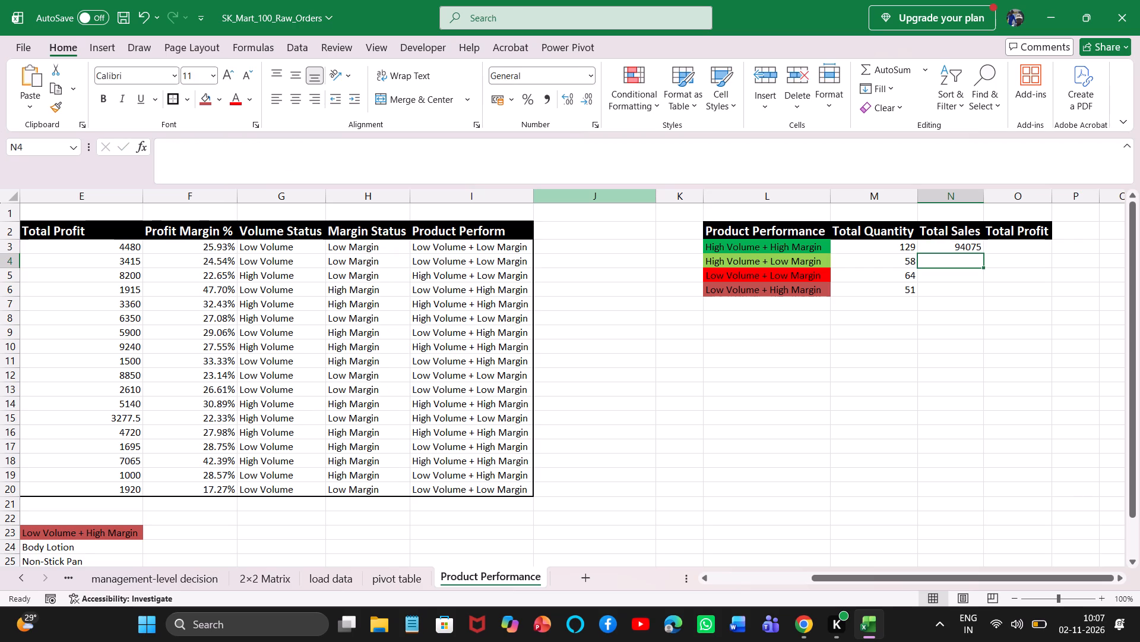
Copy the High Volume + Low Margin quantity formula text from M4 into the Total Sales cell N4.
click(902, 260)
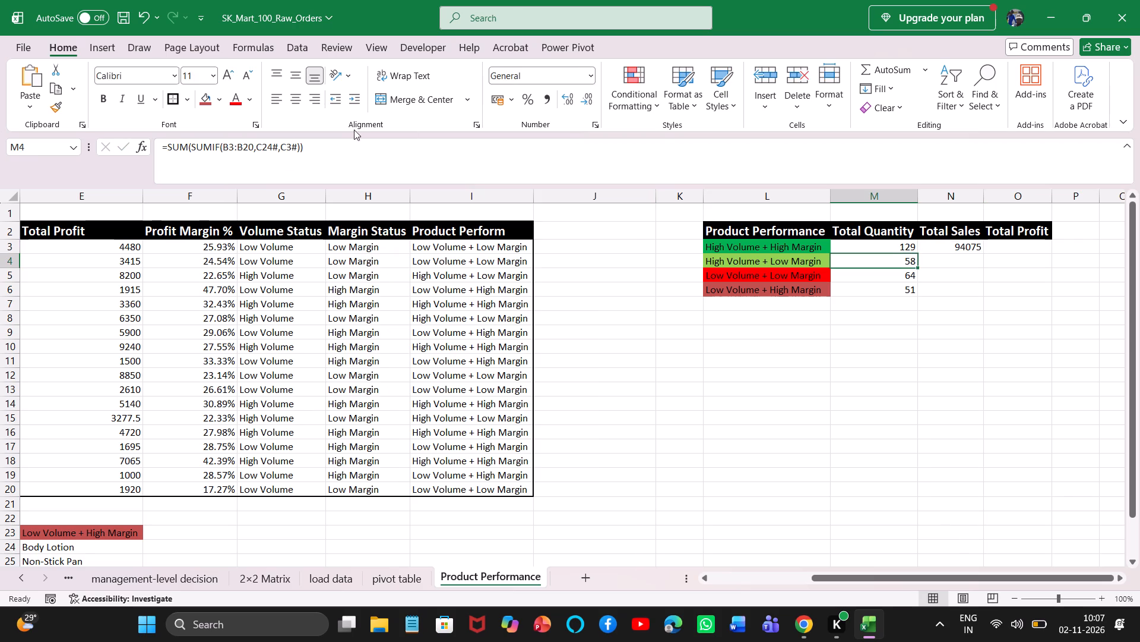
click(340, 149)
key(ctrl+a)
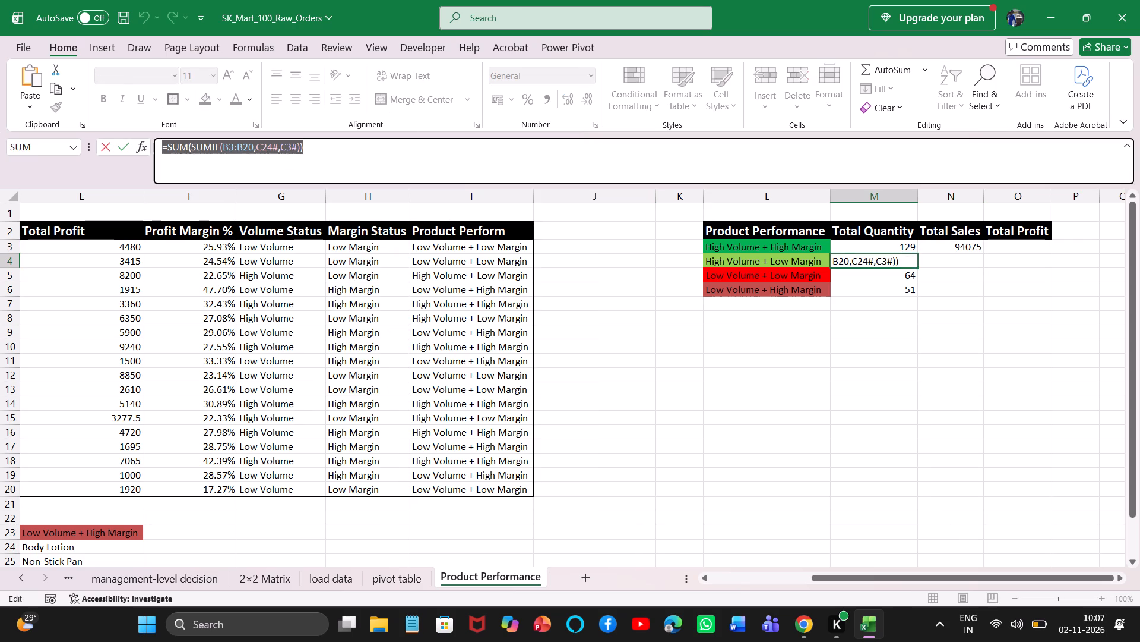
key(ctrl+c)
click(340, 149)
key(Return)
scroll(340, 149, right, 8)
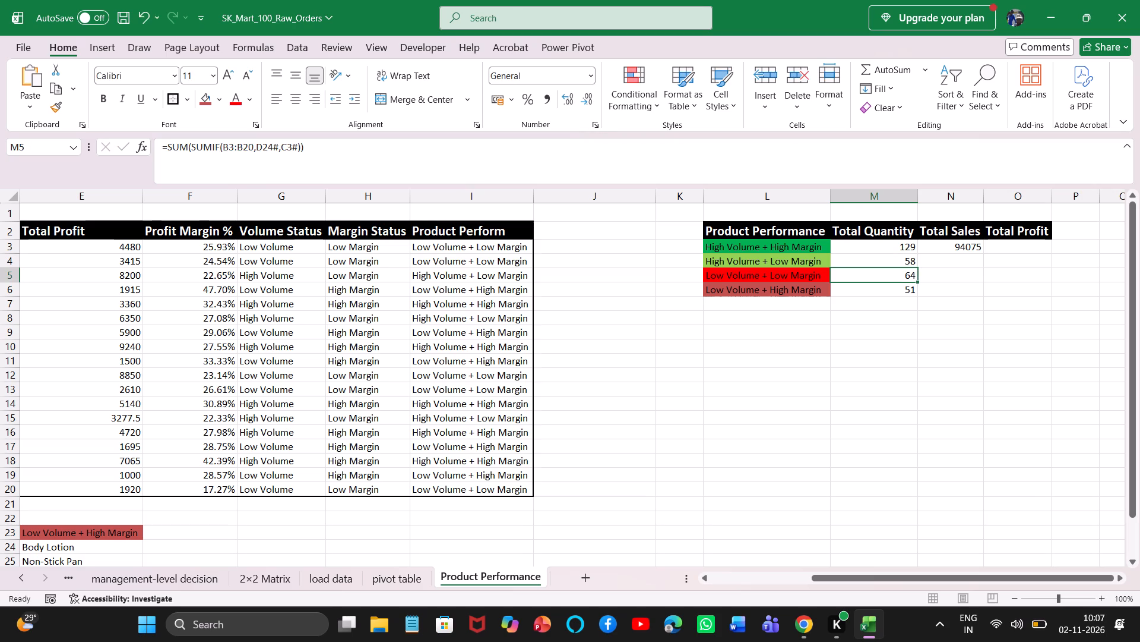
click(977, 259)
key(ctrl+v)
Copy the Low Volume + Low Margin quantity formula text from M5 into the Total Sales cell N5.
click(905, 279)
click(343, 147)
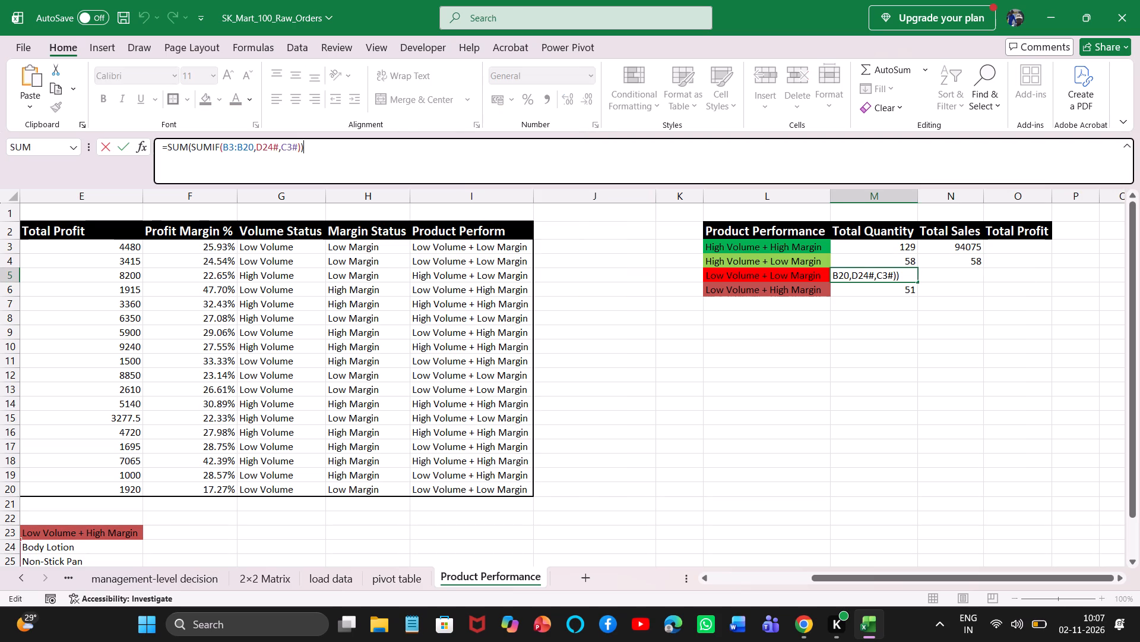
key(ctrl+a)
key(ctrl+c)
key(Return)
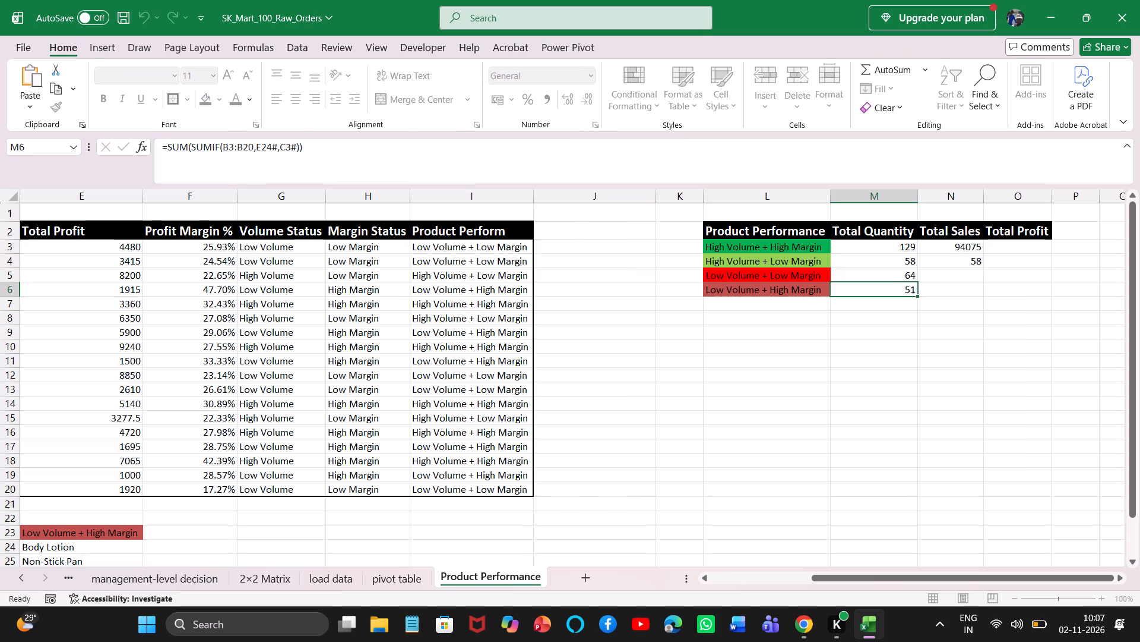
click(984, 276)
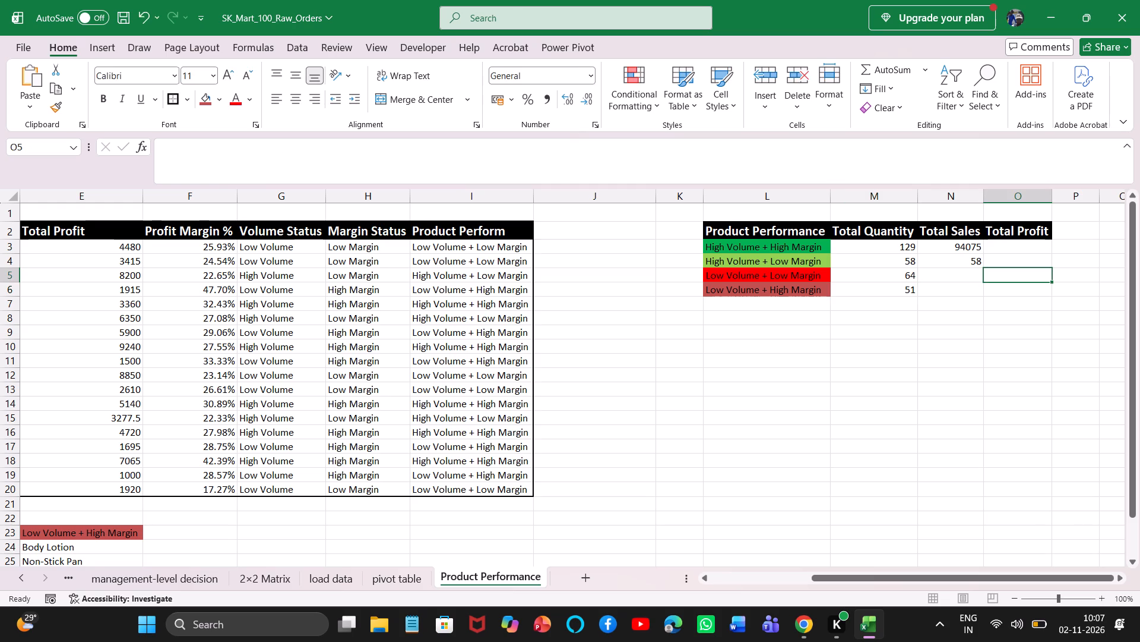
click(952, 280)
key(ctrl+v)
Copy the Low Volume + High Margin quantity formula text from M6 into the Total Sales cell N6.
click(900, 294)
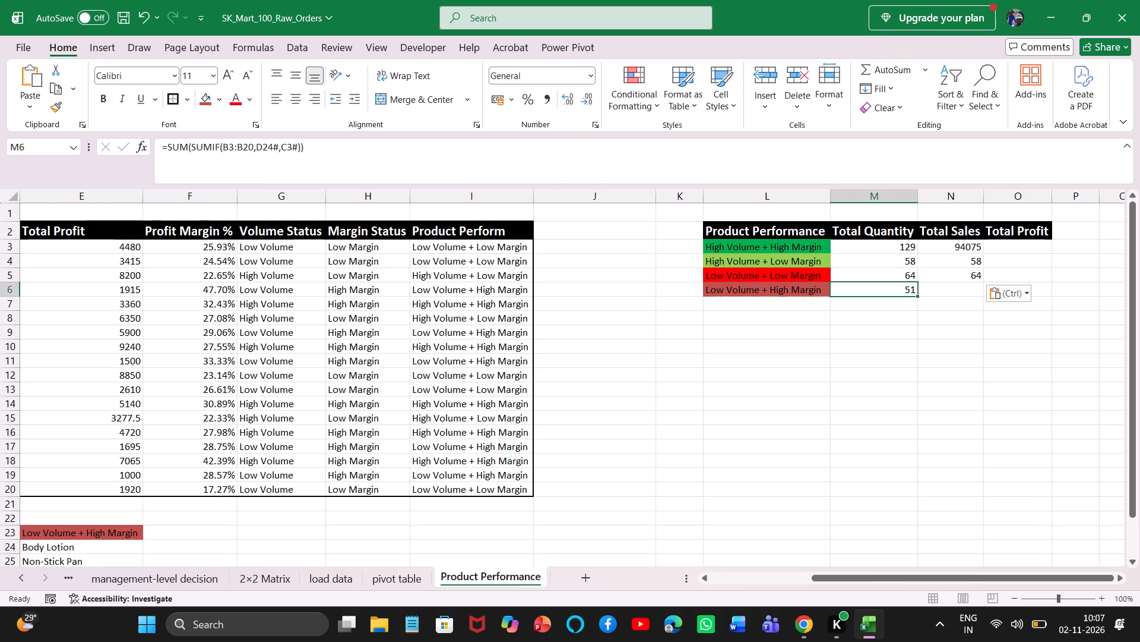
click(322, 147)
key(ctrl+a)
key(ctrl+c)
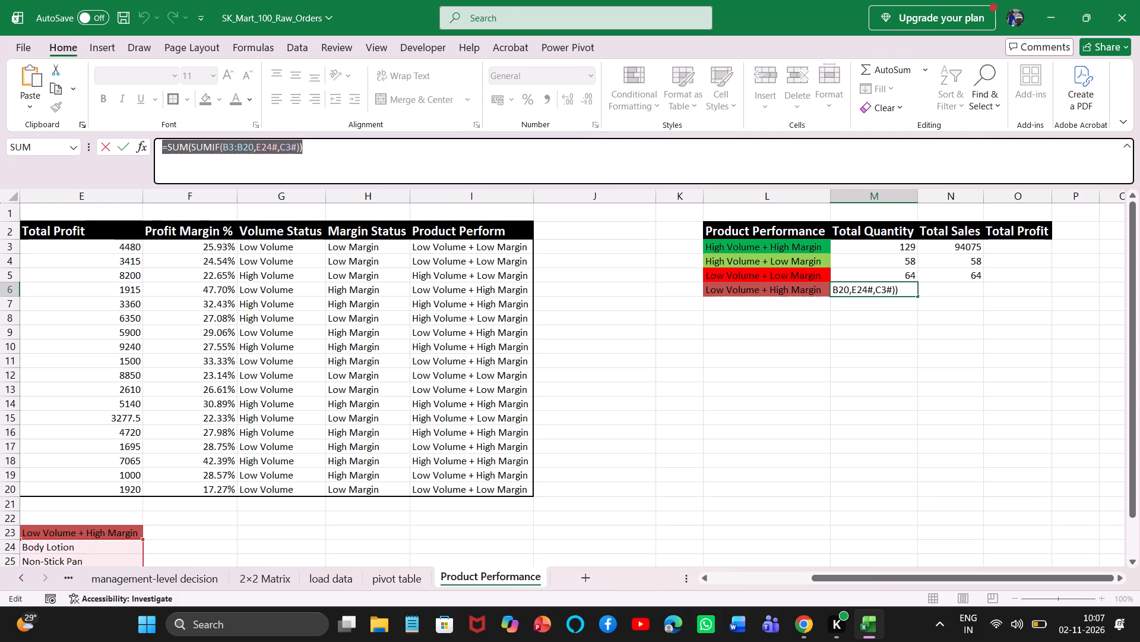
key(Return)
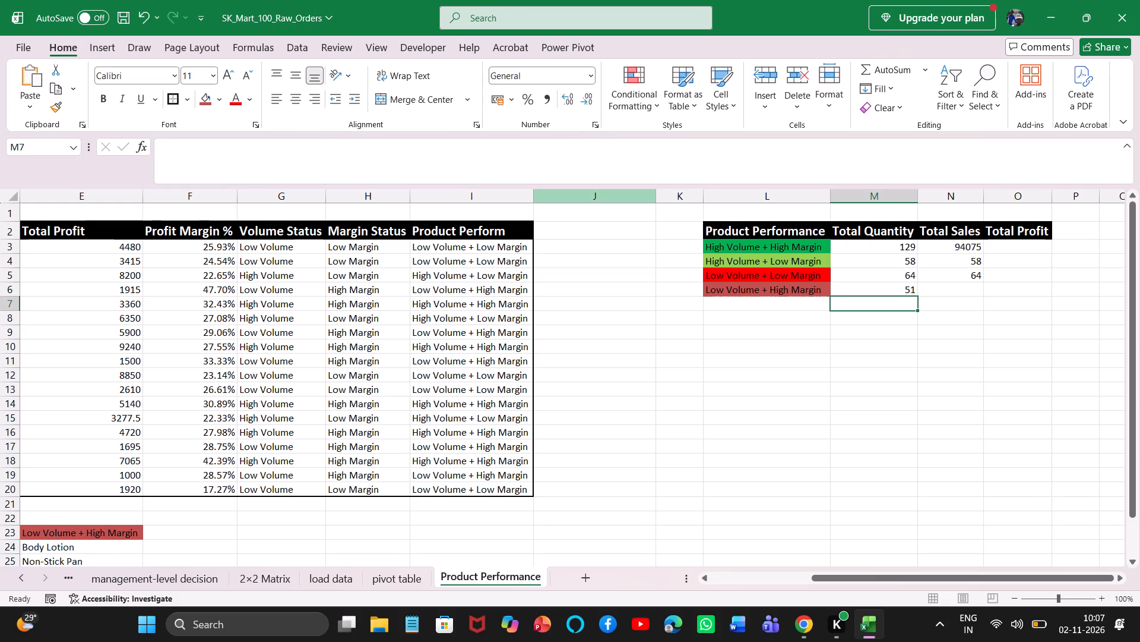
click(971, 291)
key(ctrl+v)
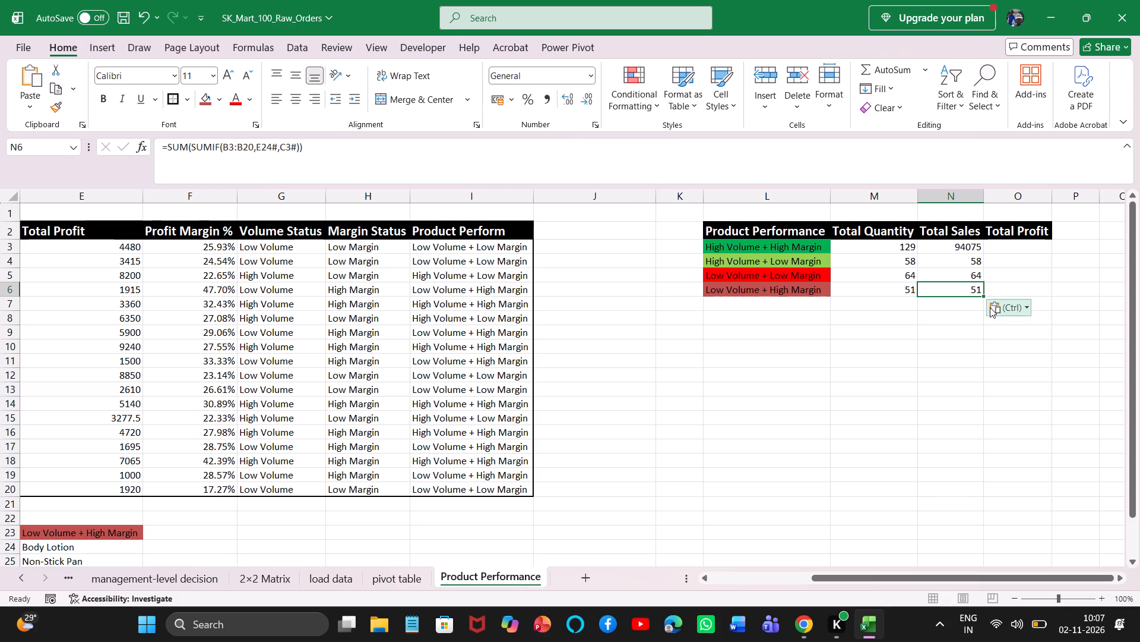
Change the sum range in the N4 Total Sales formula for High Volume + Low Margin to D3#.
click(971, 266)
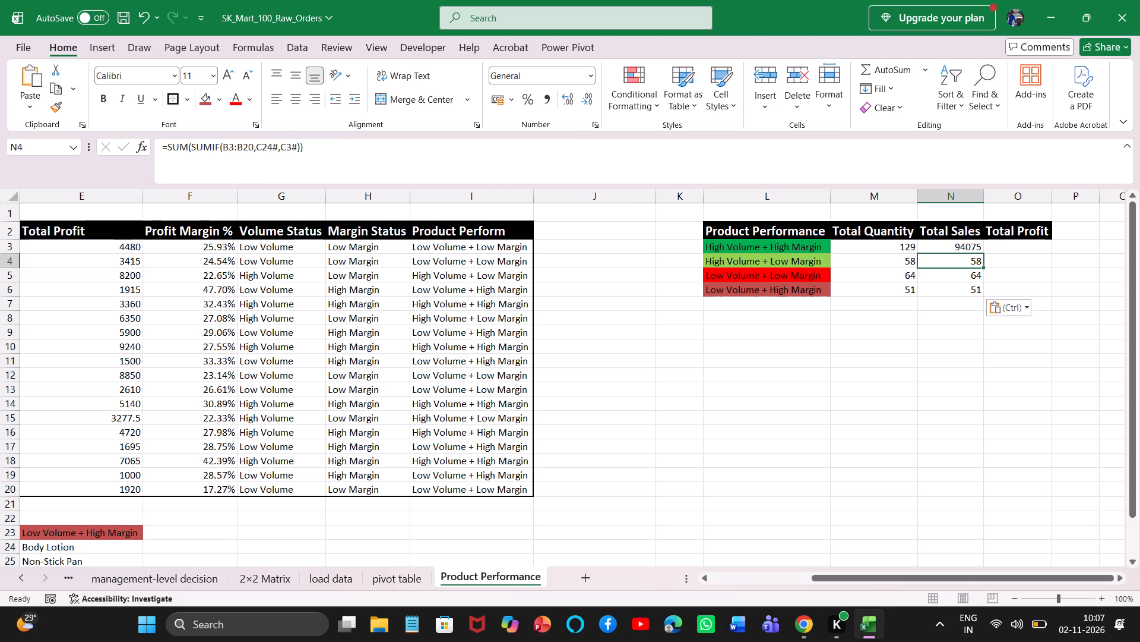
click(287, 148)
key(BackSpace)
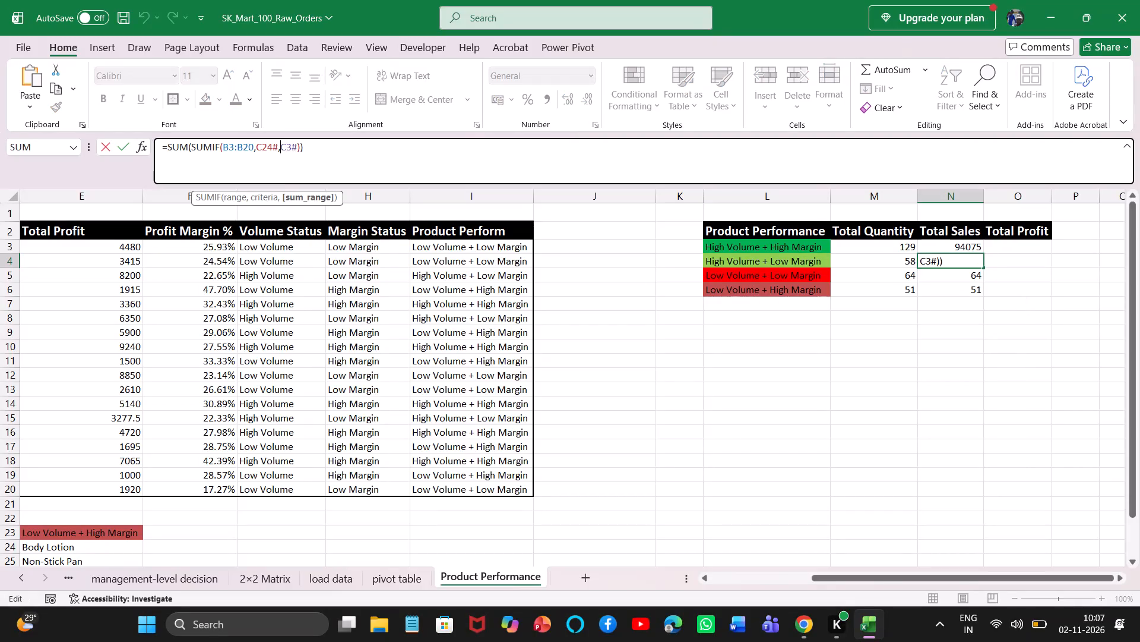
key(d)
key(Return)
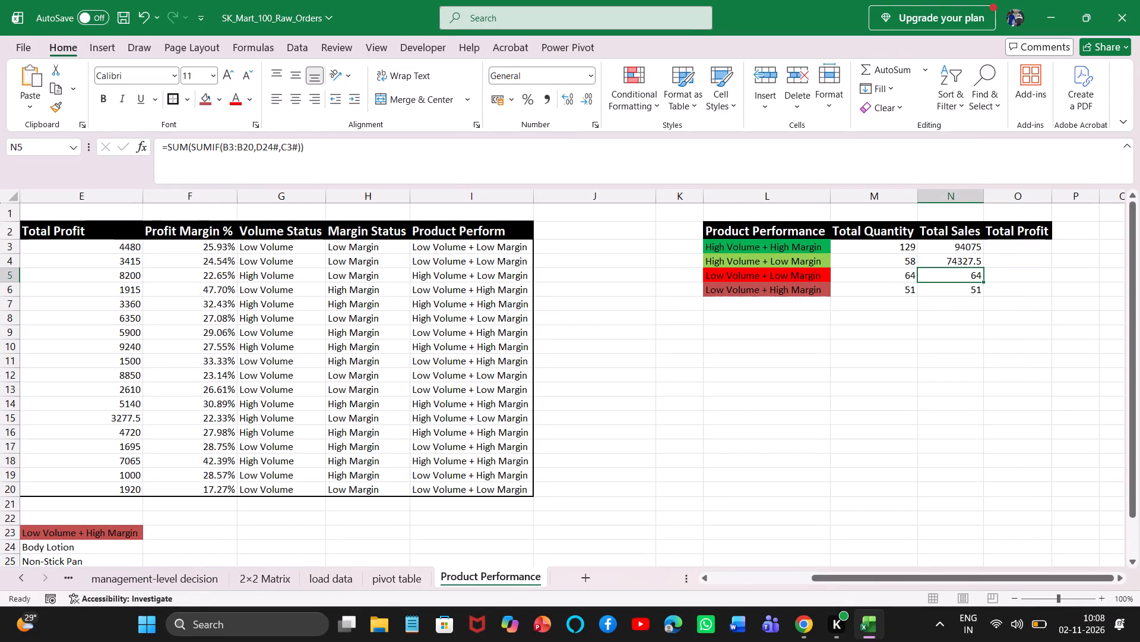
Change the sum range in the N5 Total Sales formula for Low Volume + Low Margin to D3#.
click(942, 280)
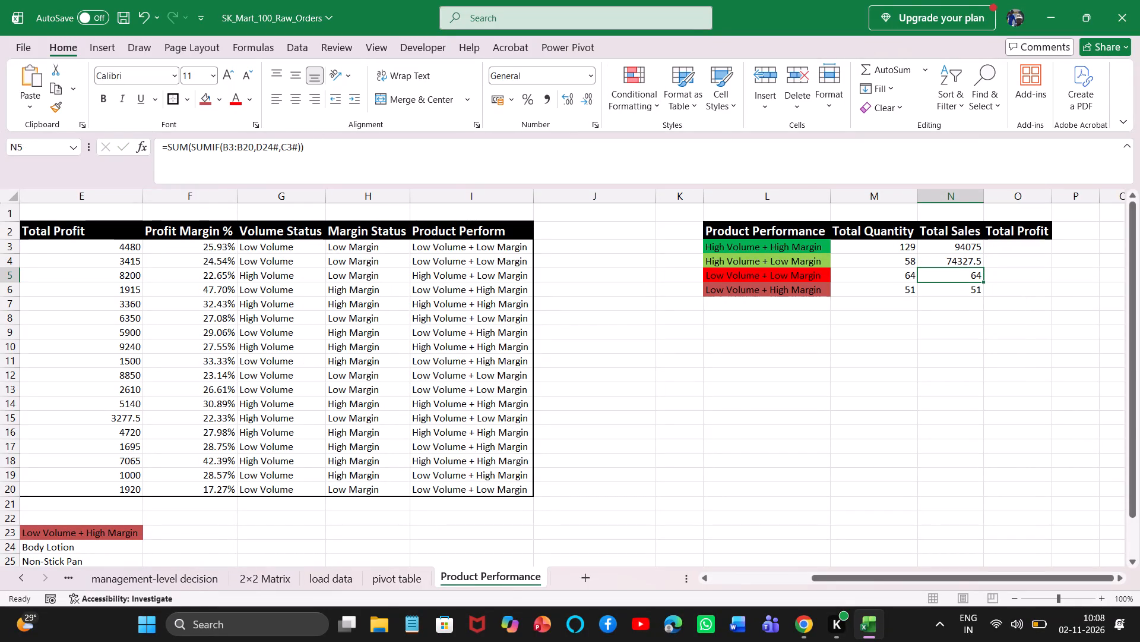
click(285, 145)
key(BackSpace)
key(d)
key(Return)
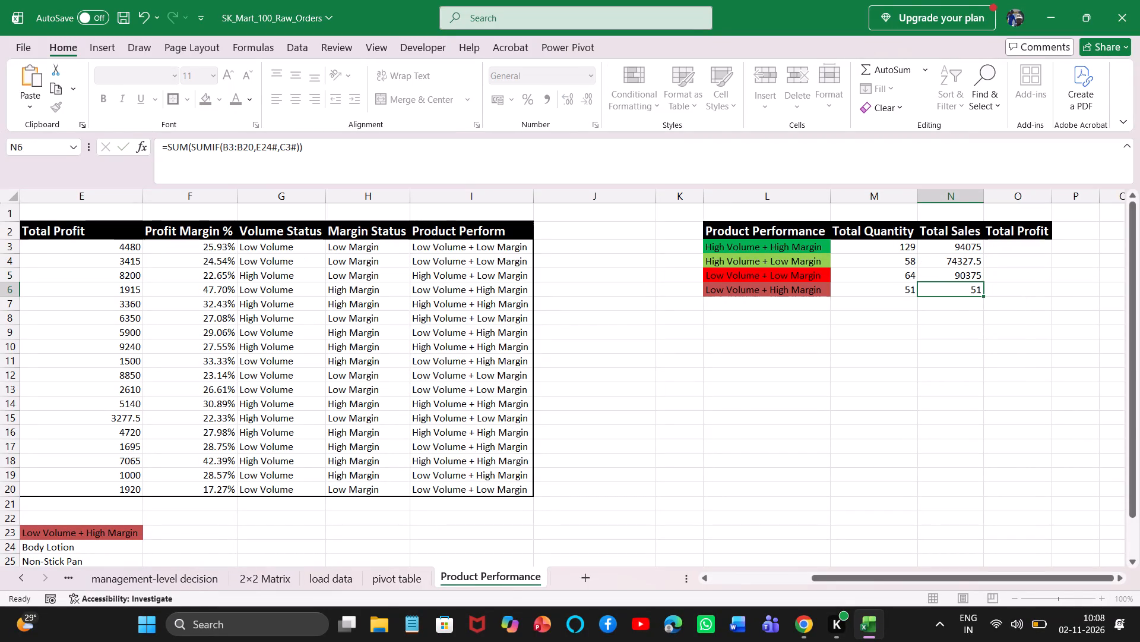
Change the sum range in the N6 Total Sales formula for Low Volume + High Margin to D3#.
click(285, 145)
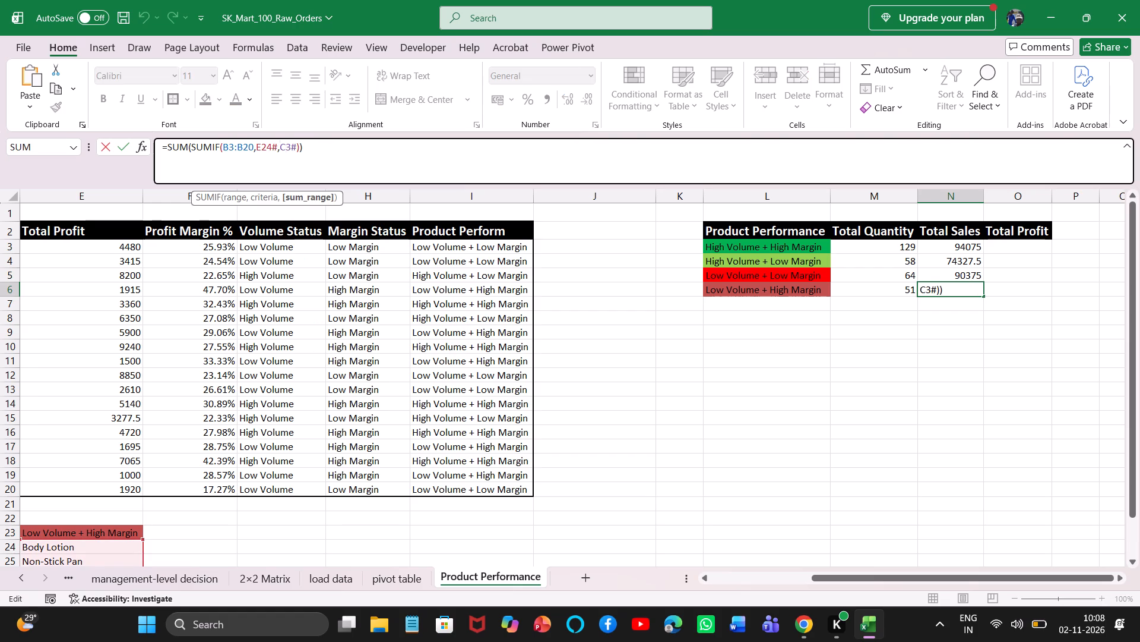
key(BackSpace)
key(d)
key(Return)
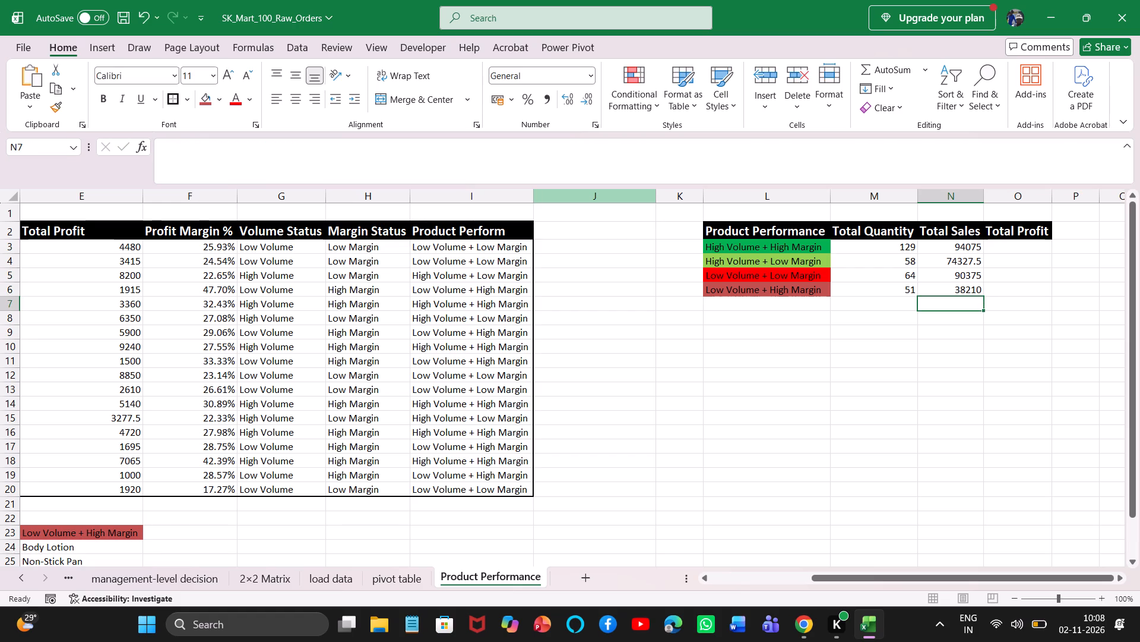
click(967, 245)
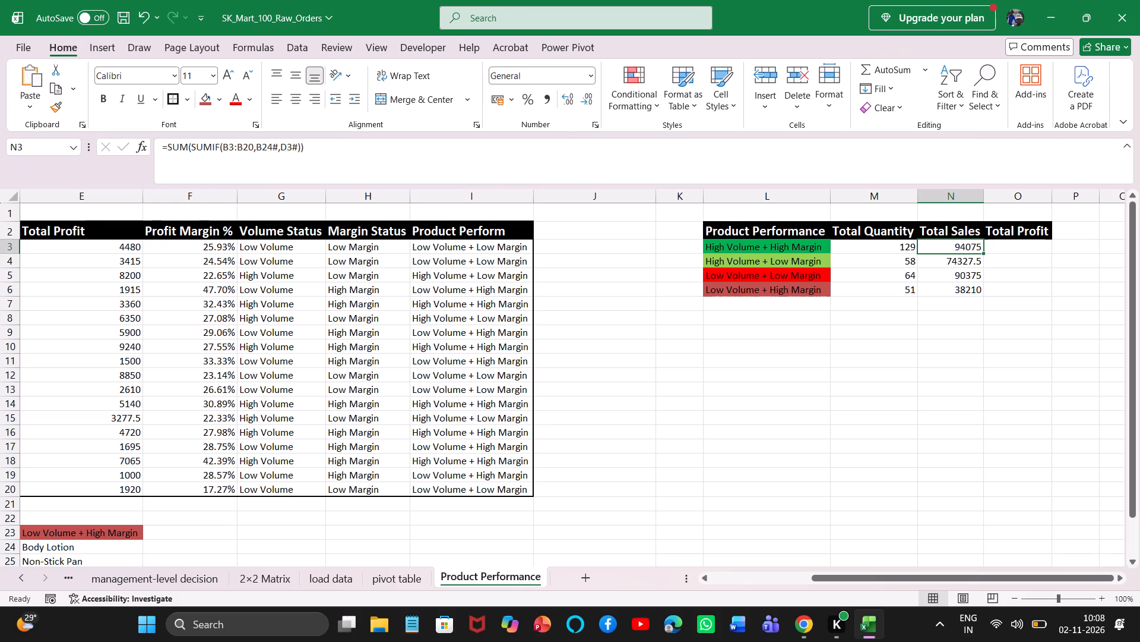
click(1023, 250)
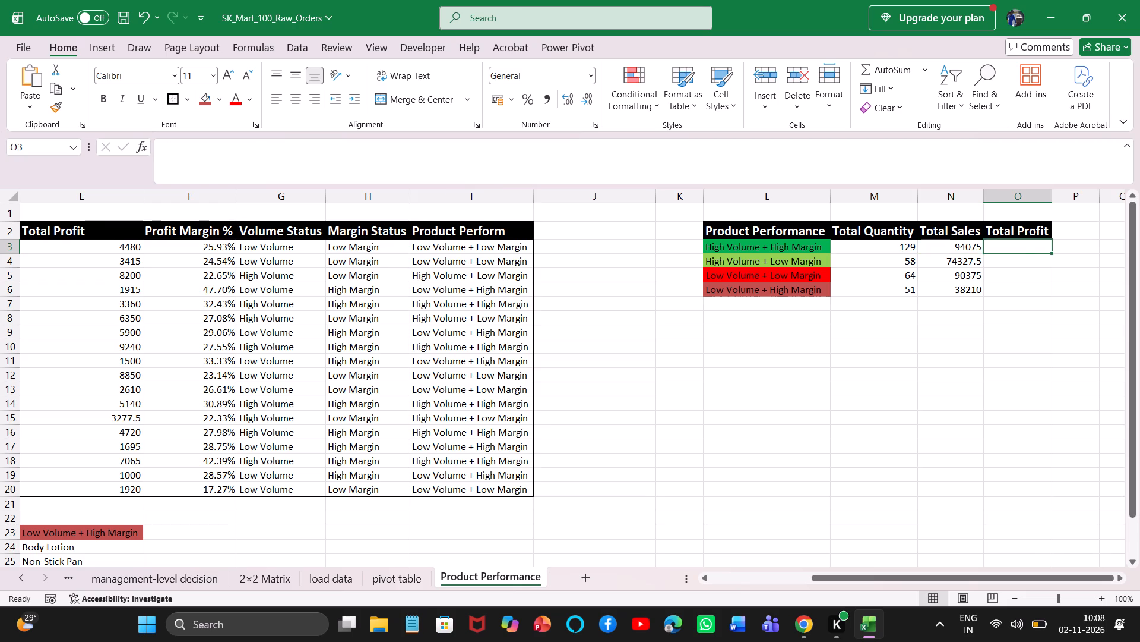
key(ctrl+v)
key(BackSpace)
Copy the High Volume + High Margin quantity formula text from M3 into the Total Profit cell O3.
click(974, 246)
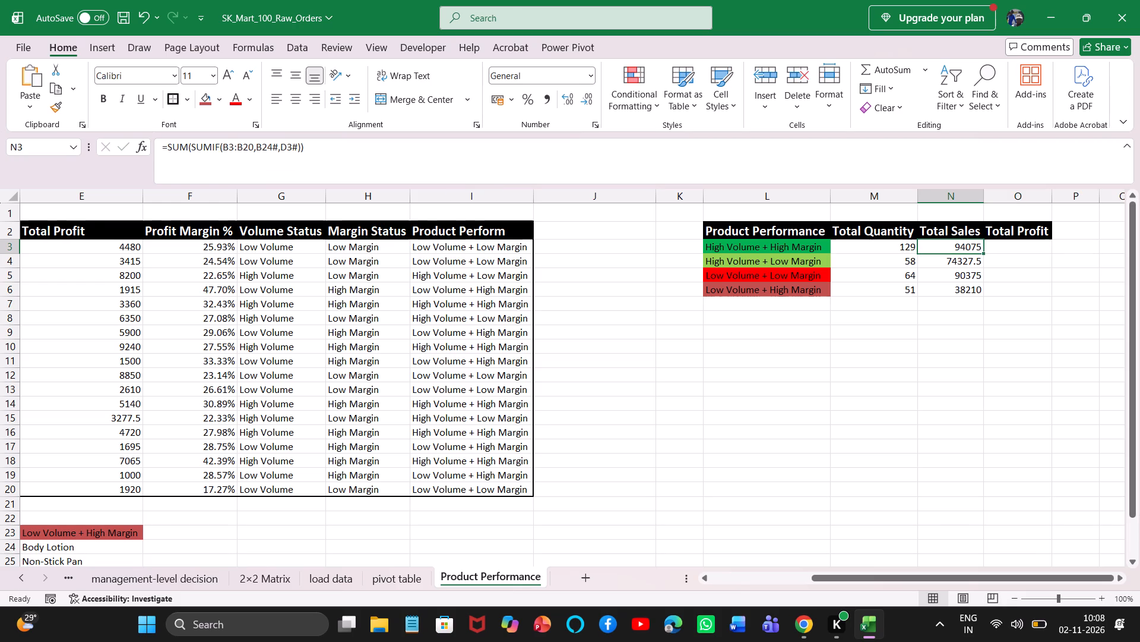
click(876, 241)
click(343, 154)
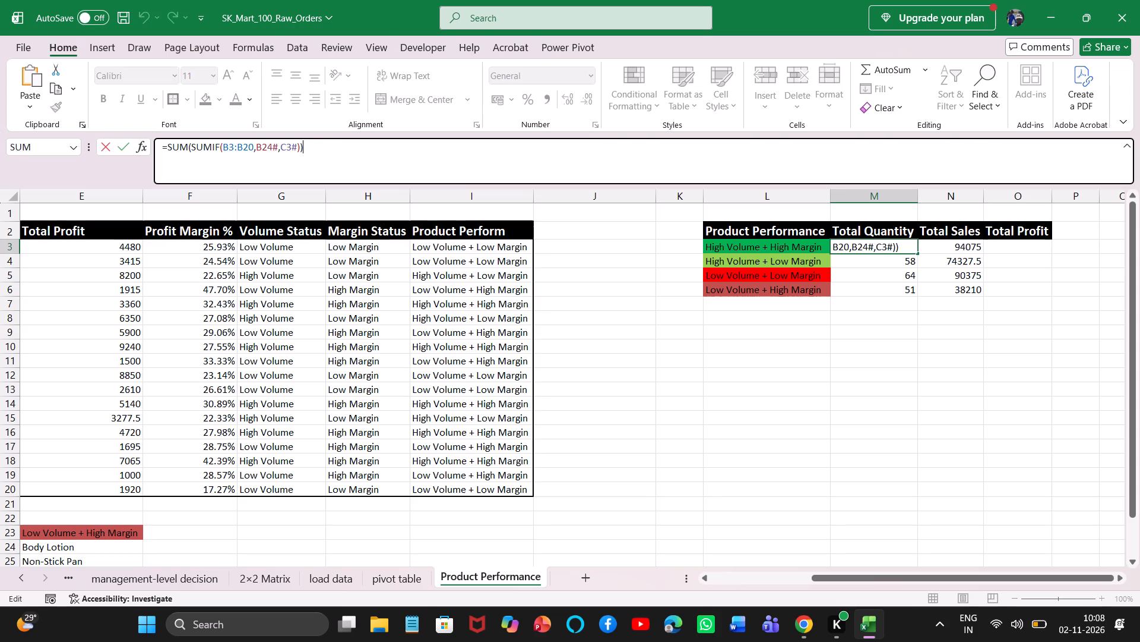
key(ctrl+a)
key(ctrl+c)
key(Return)
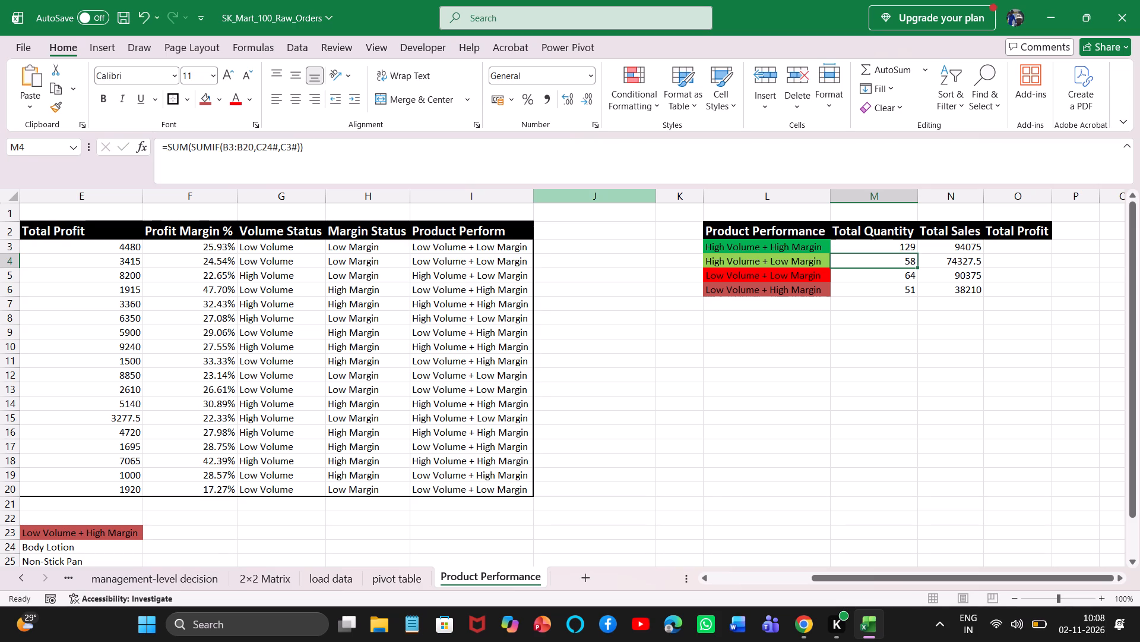
click(1029, 247)
key(ctrl+v)
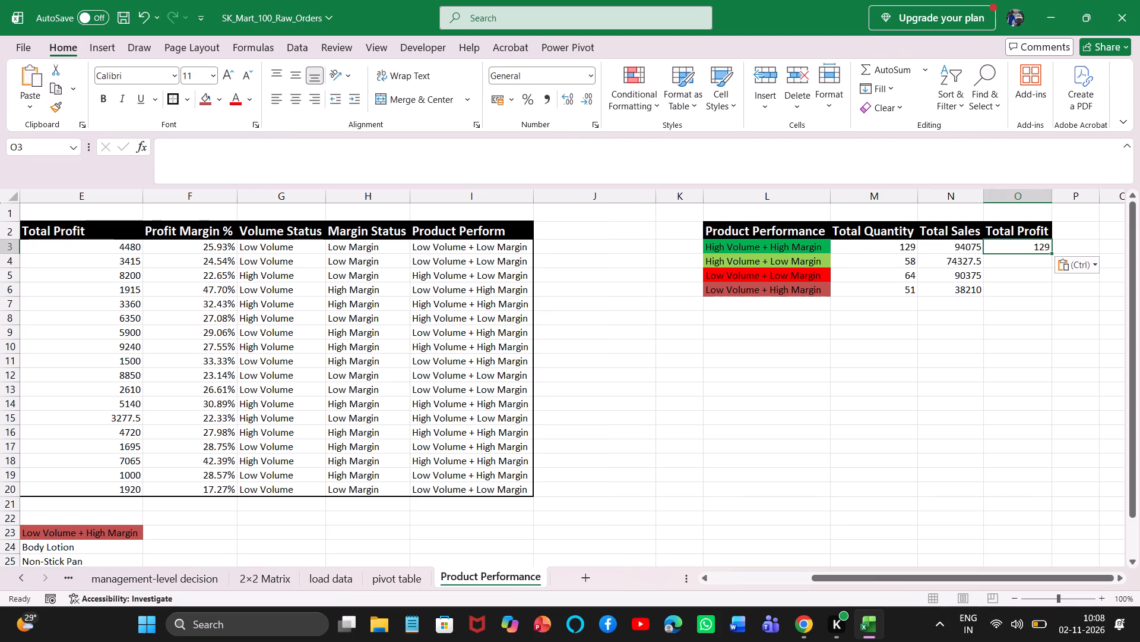
Copy the High Volume + Low Margin quantity formula text from M4 into the Total Profit cell O4.
click(897, 260)
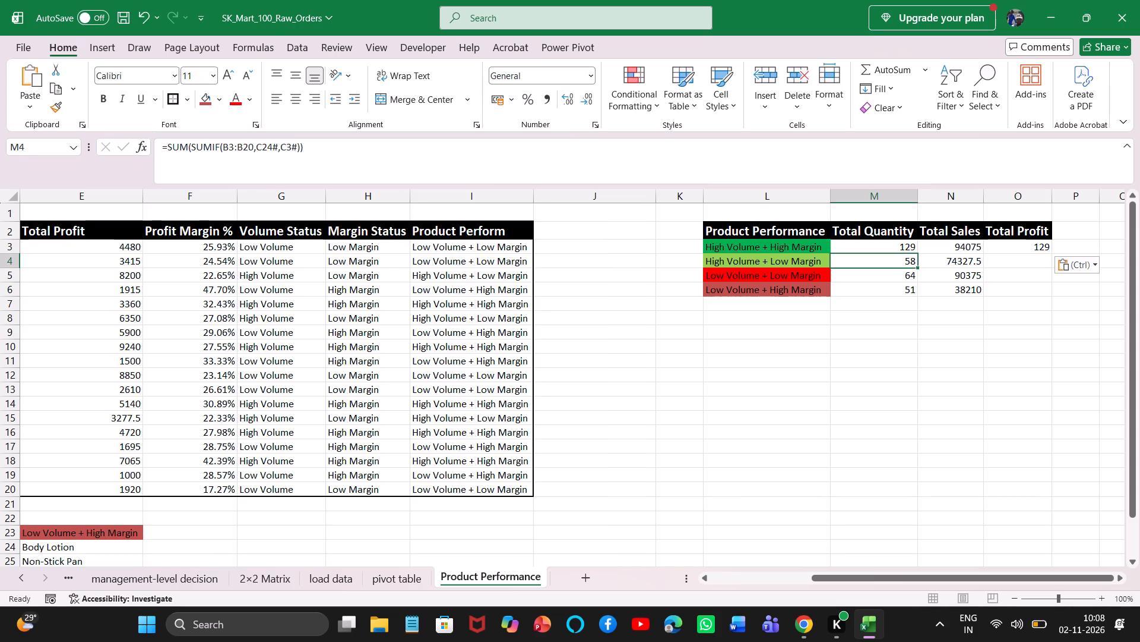
click(303, 149)
key(ctrl+a)
key(ctrl+c)
key(Return)
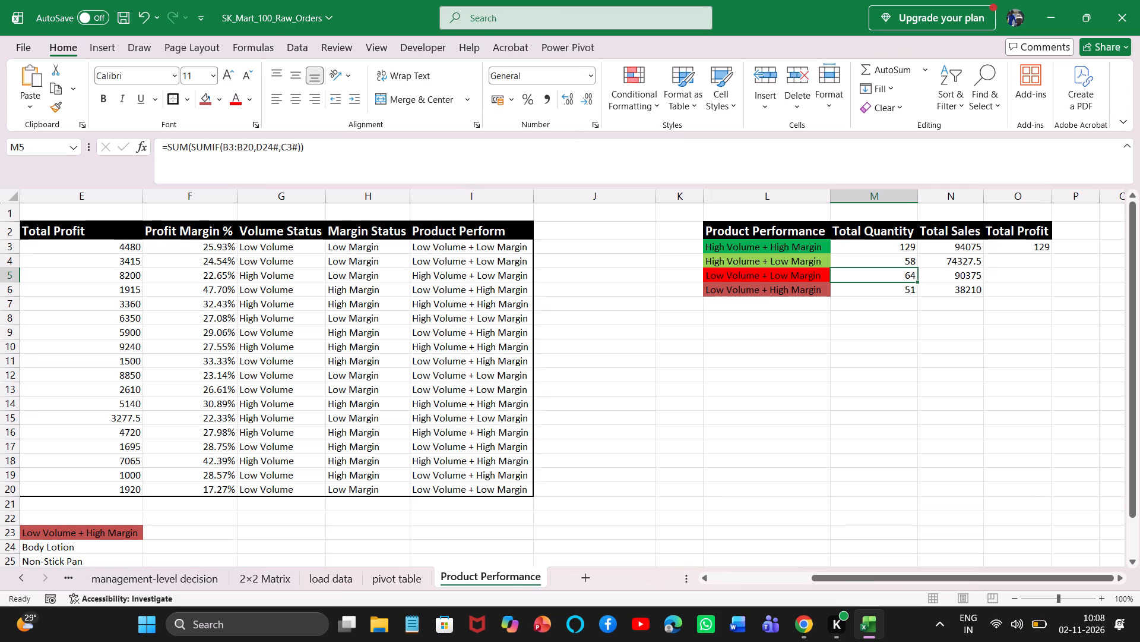
click(1031, 264)
key(ctrl+v)
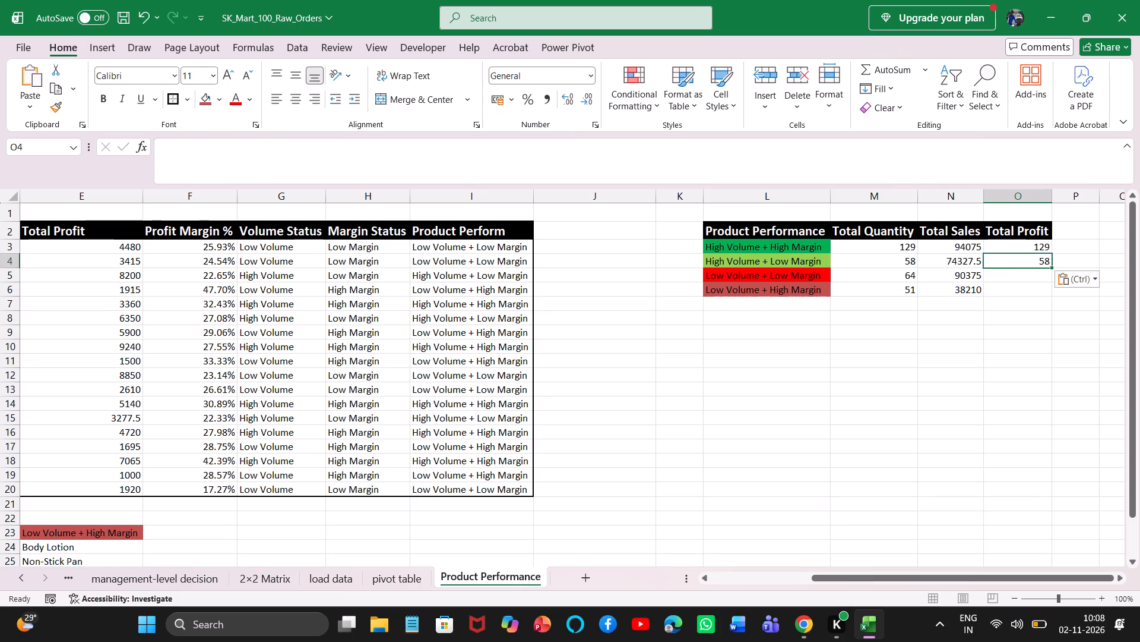
Copy the Low Volume + Low Margin quantity formula text from M5 into the Total Profit cell O5.
click(898, 278)
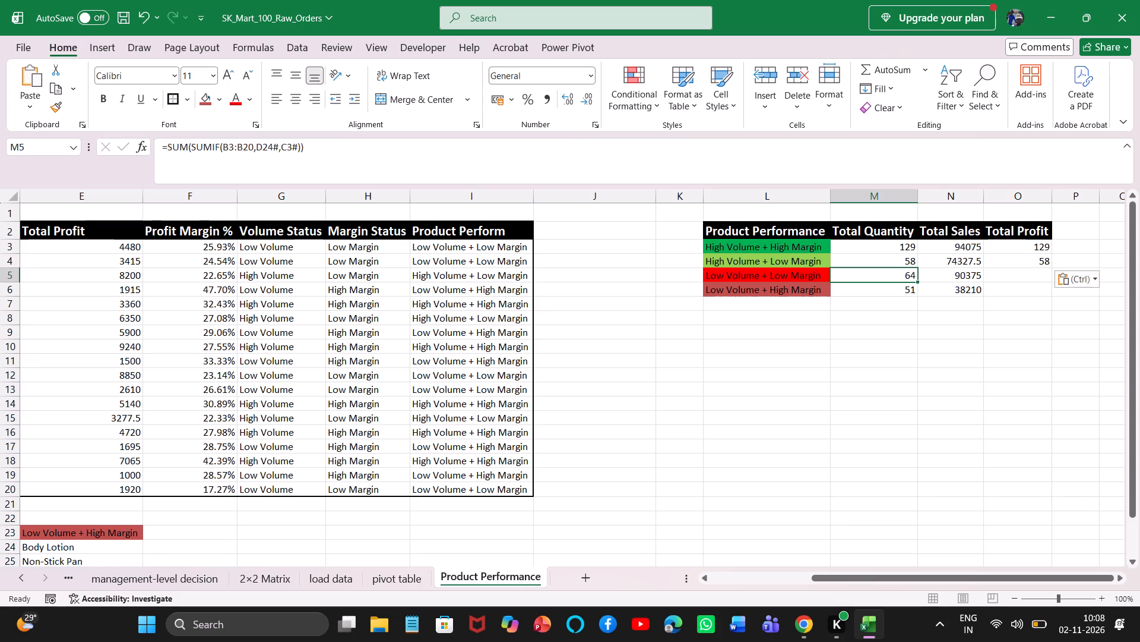
click(322, 152)
key(ctrl+a)
key(ctrl+c)
key(Return)
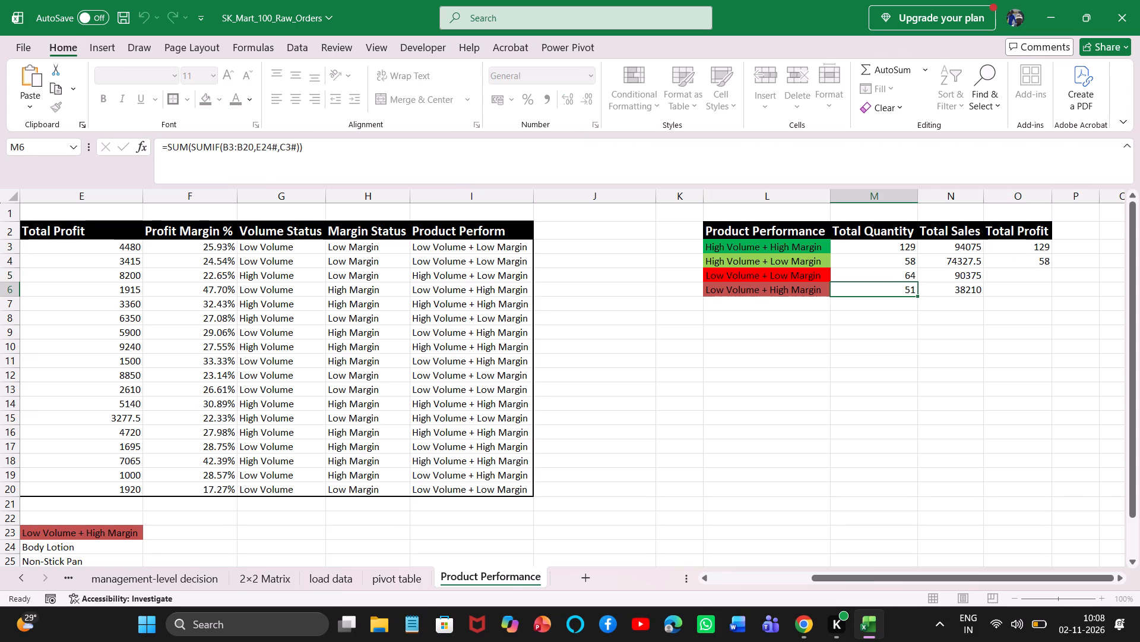
click(1030, 278)
key(ctrl+v)
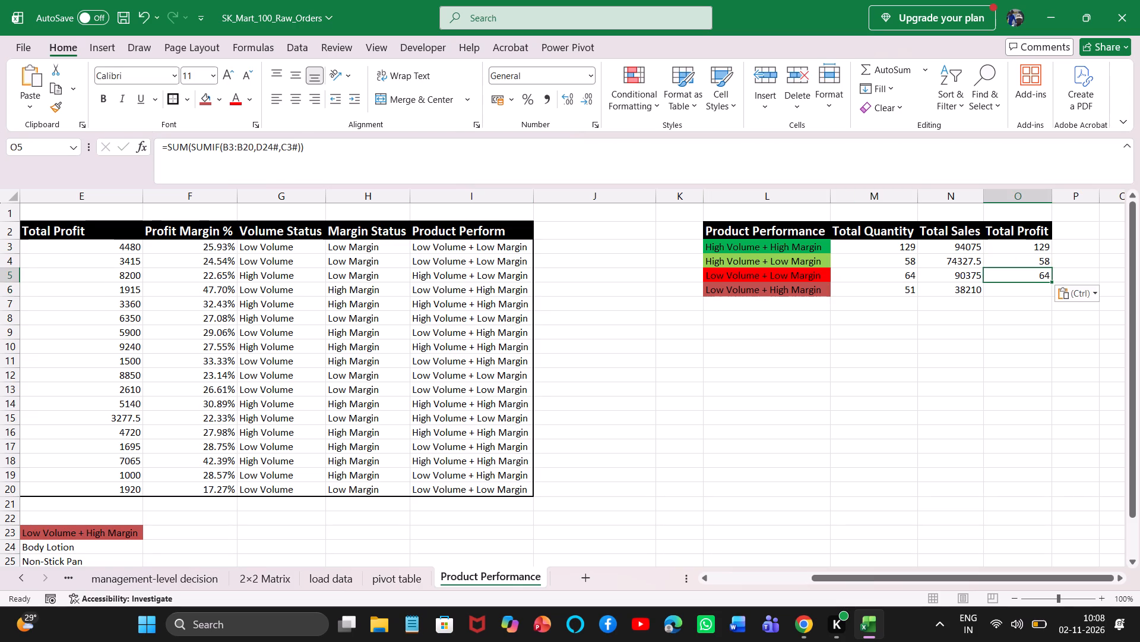
Copy the Low Volume + High Margin quantity formula text from M6 into the Total Profit cell O6.
click(900, 291)
click(338, 150)
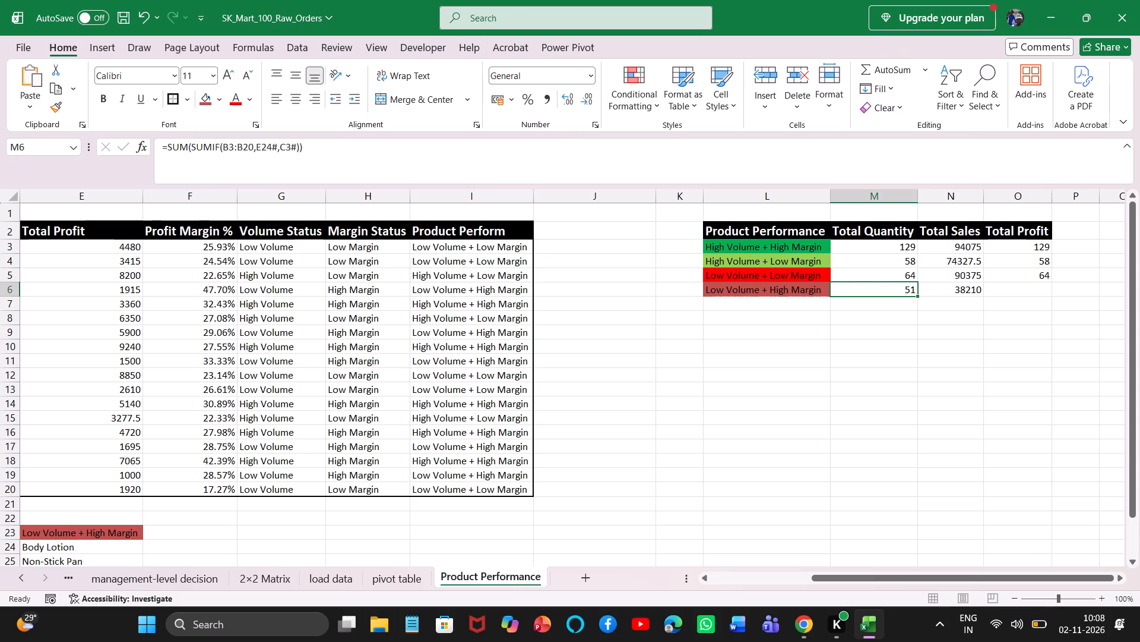
key(ctrl+a)
key(ctrl+c)
key(Return)
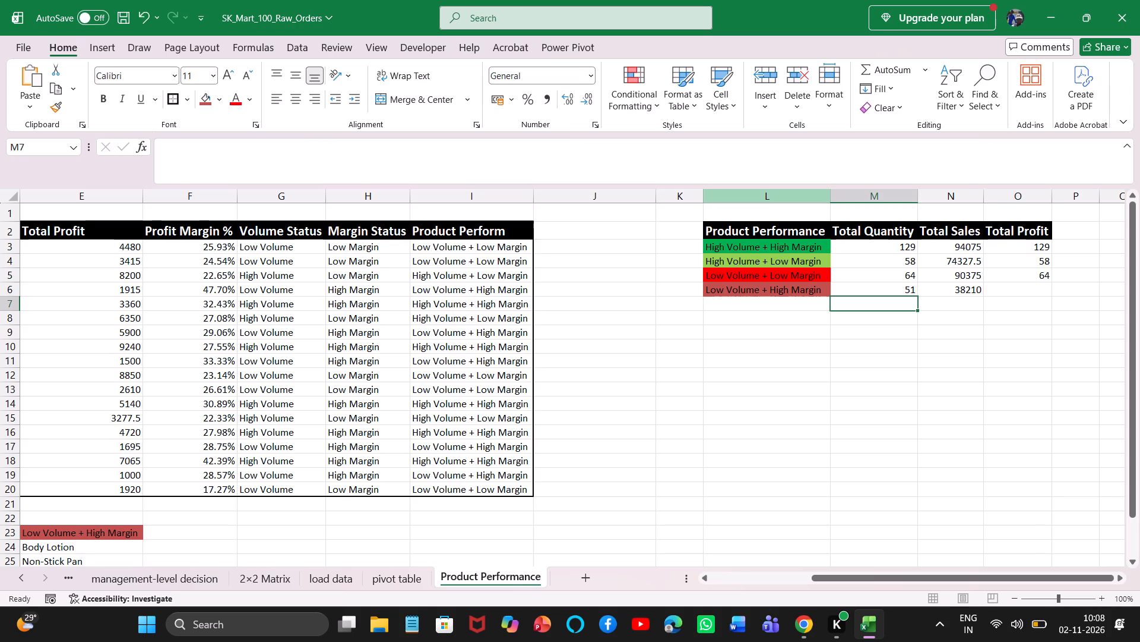
click(1043, 287)
key(ctrl+v)
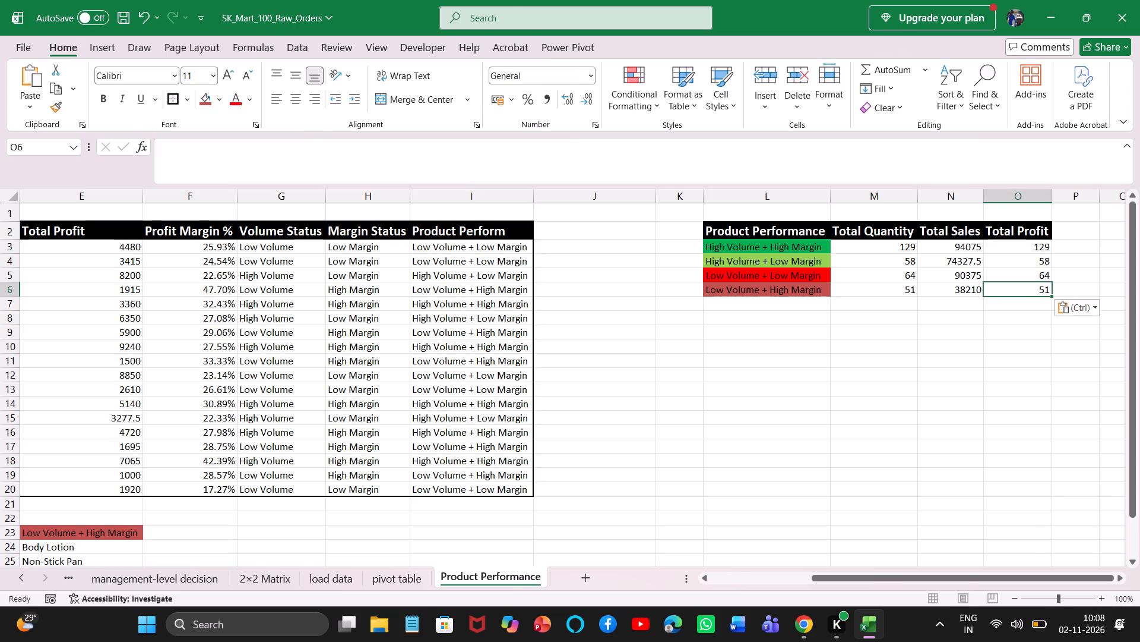
Change the sum range in the O3 Total Profit formula for High Volume + High Margin to E3#.
click(1039, 250)
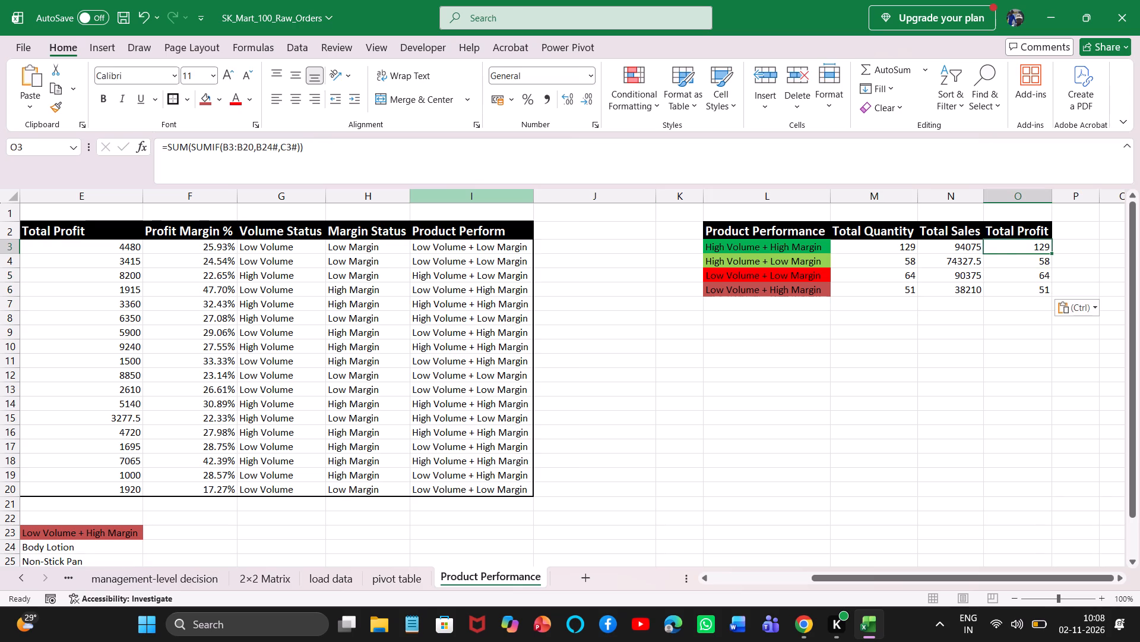
click(287, 148)
key(BackSpace)
key(e)
key(Return)
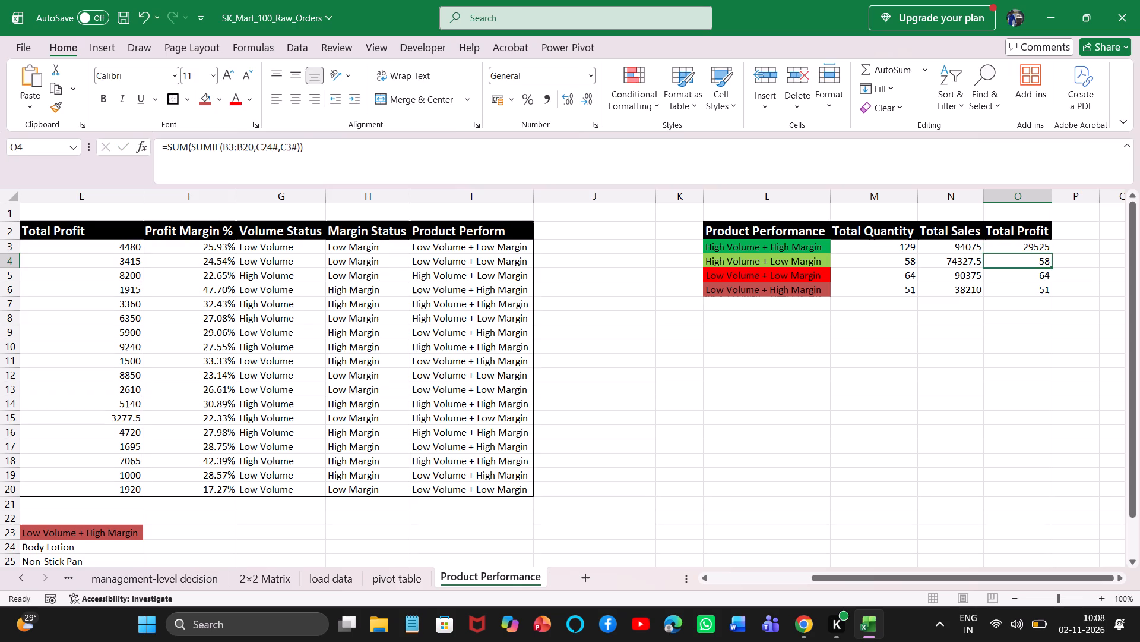
Change the sum range in the O4 Total Profit formula for High Volume + Low Margin to E3#.
click(287, 148)
key(e)
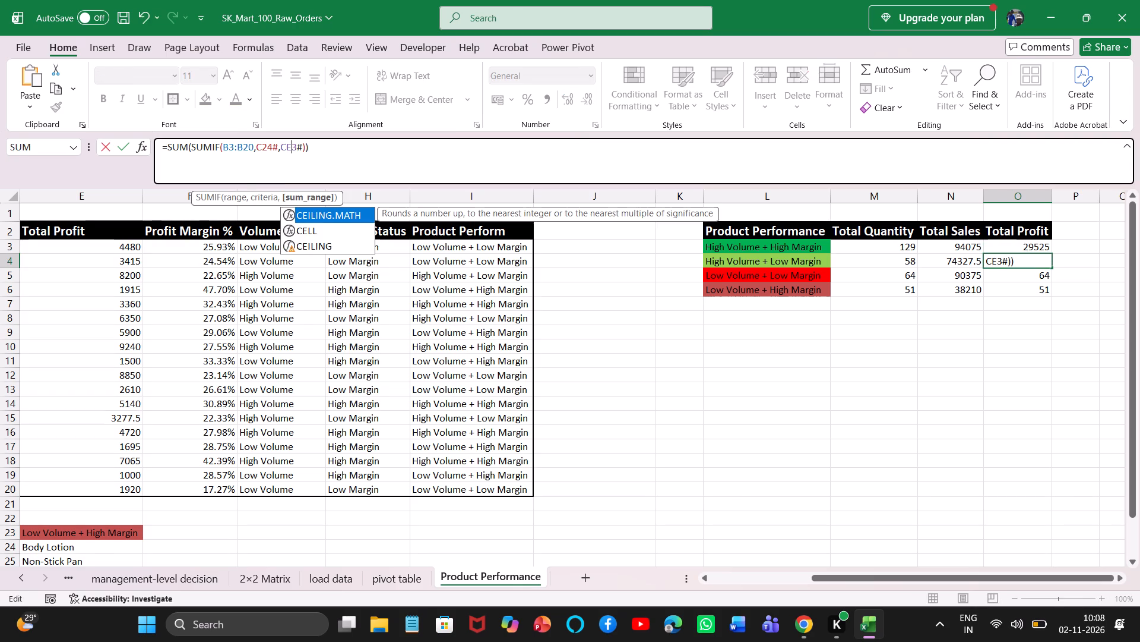
key(BackSpace)
key(BackSpace)
key(e)
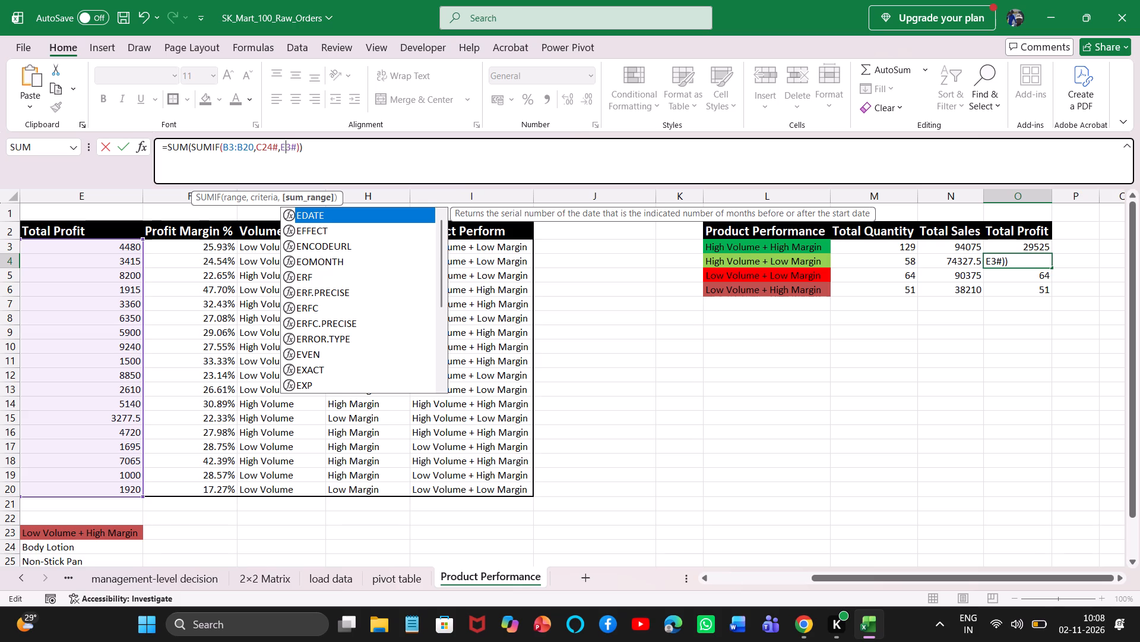
key(Return)
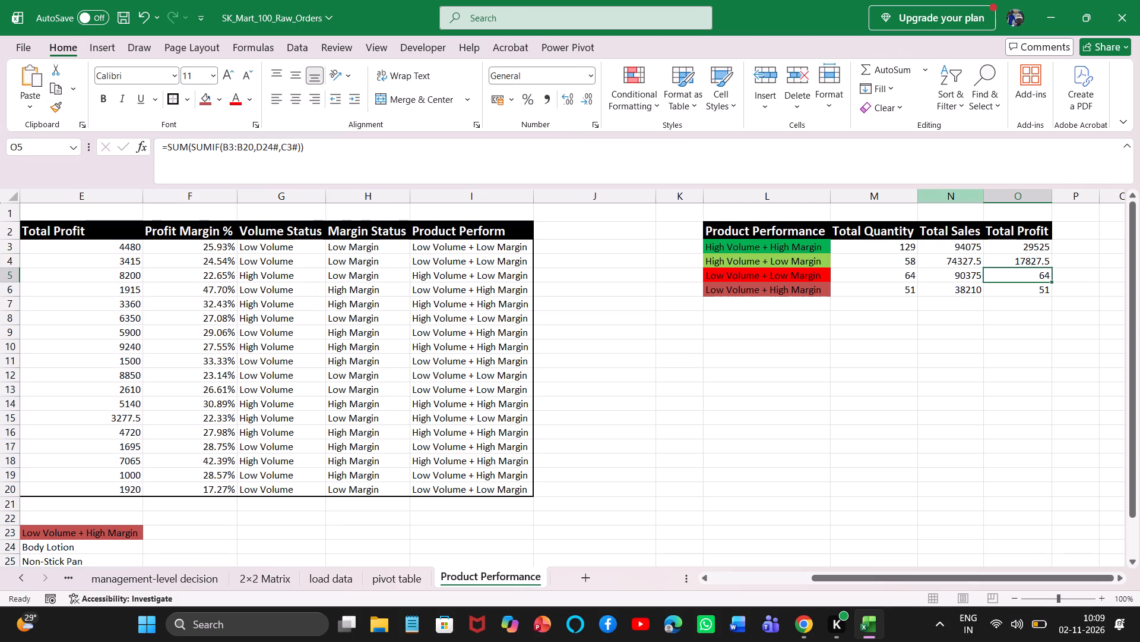
click(942, 194)
click(720, 421)
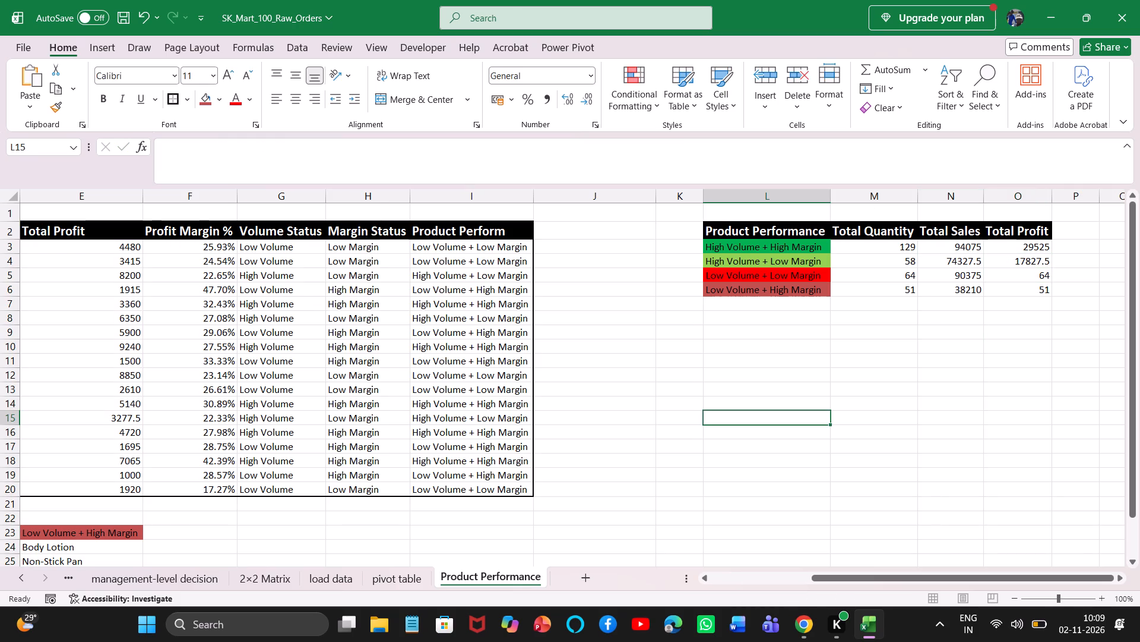
Change the sum range in the O5 Total Profit formula for Low Volume + Low Margin to E3#.
click(1016, 275)
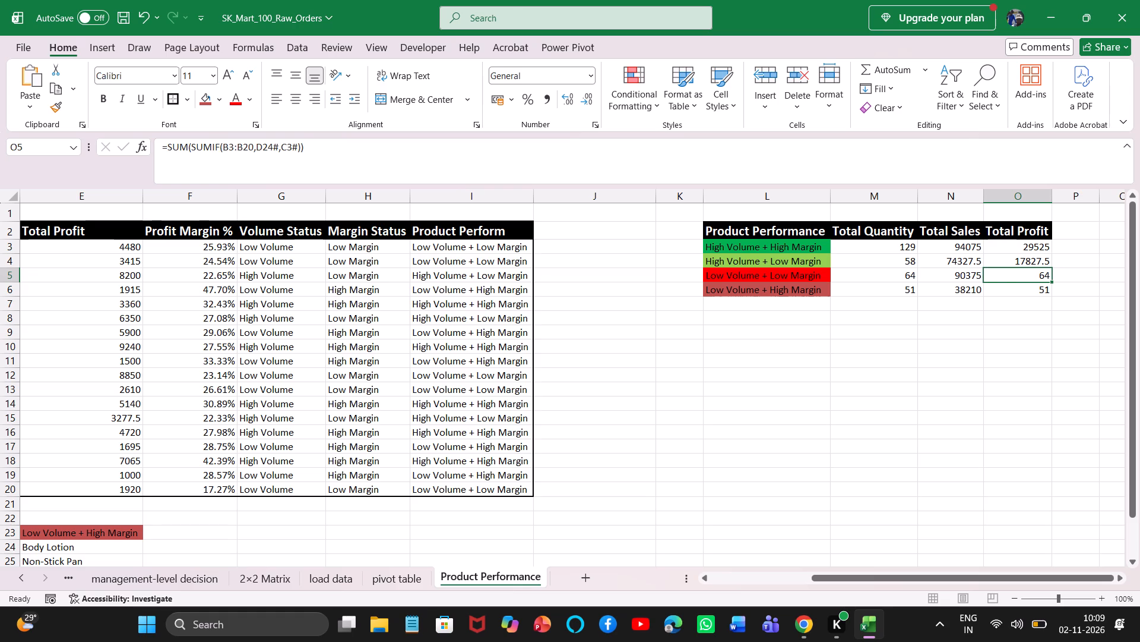
click(284, 141)
key(BackSpace)
key(e)
key(Return)
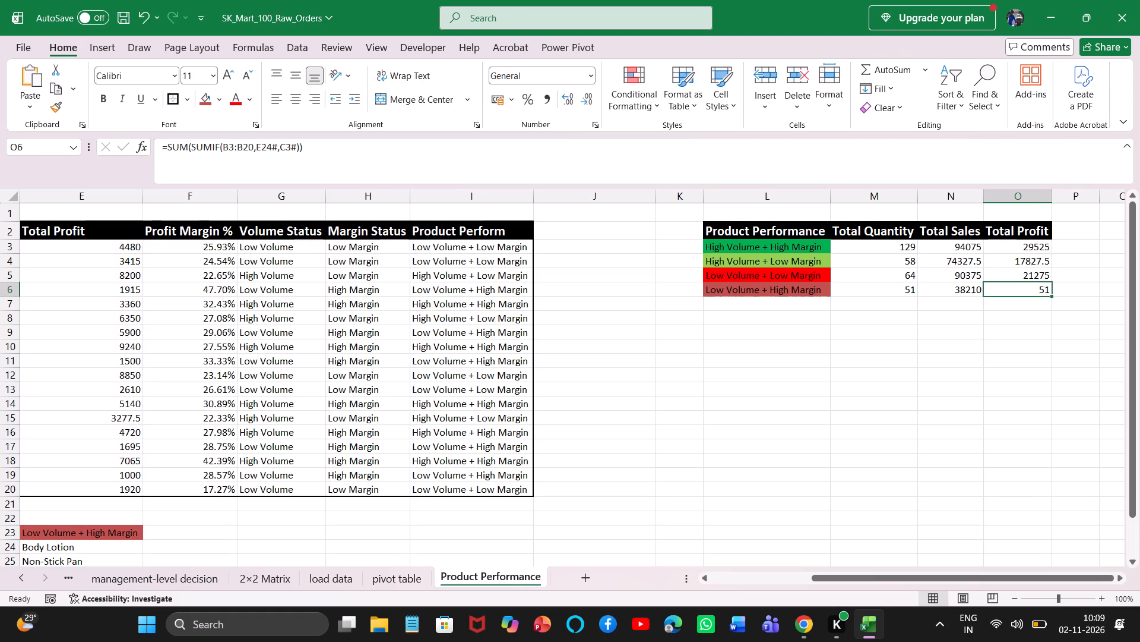
Change the sum range in the O6 Total Profit formula for Low Volume + High Margin to E3#.
click(286, 149)
key(BackSpace)
key(e)
key(Return)
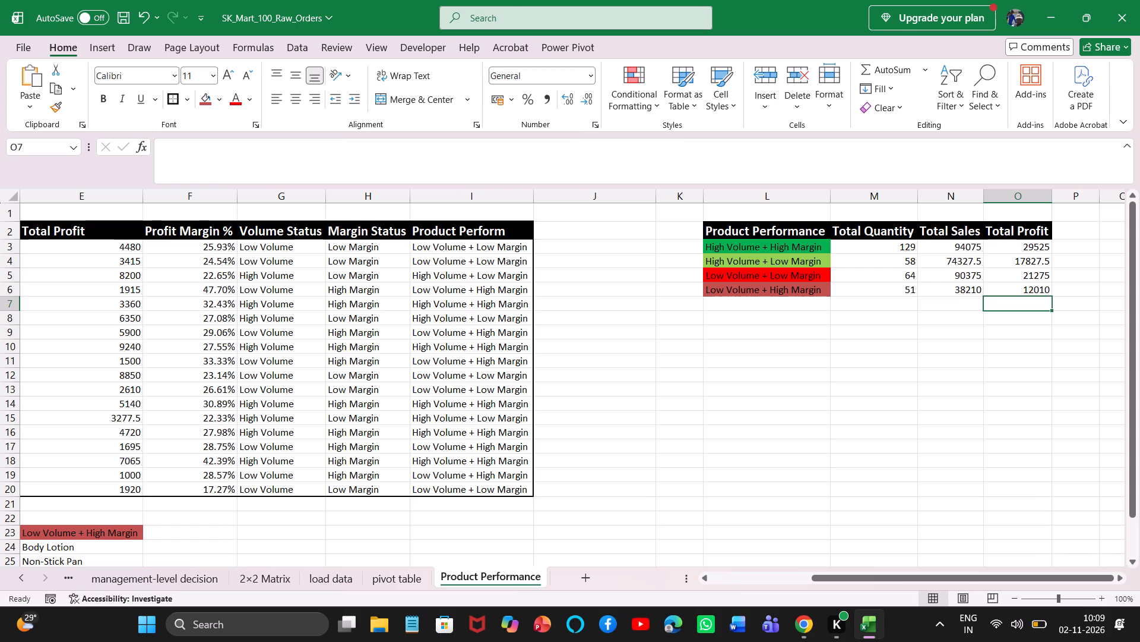
click(794, 230)
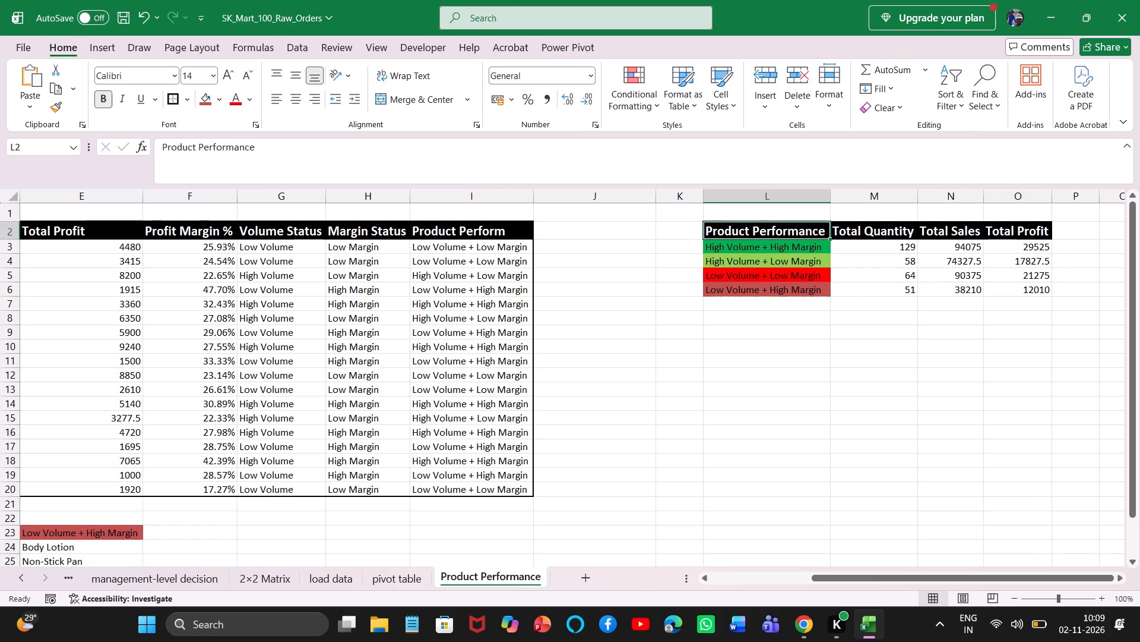
key(shift+Right)
key(shift+Right)
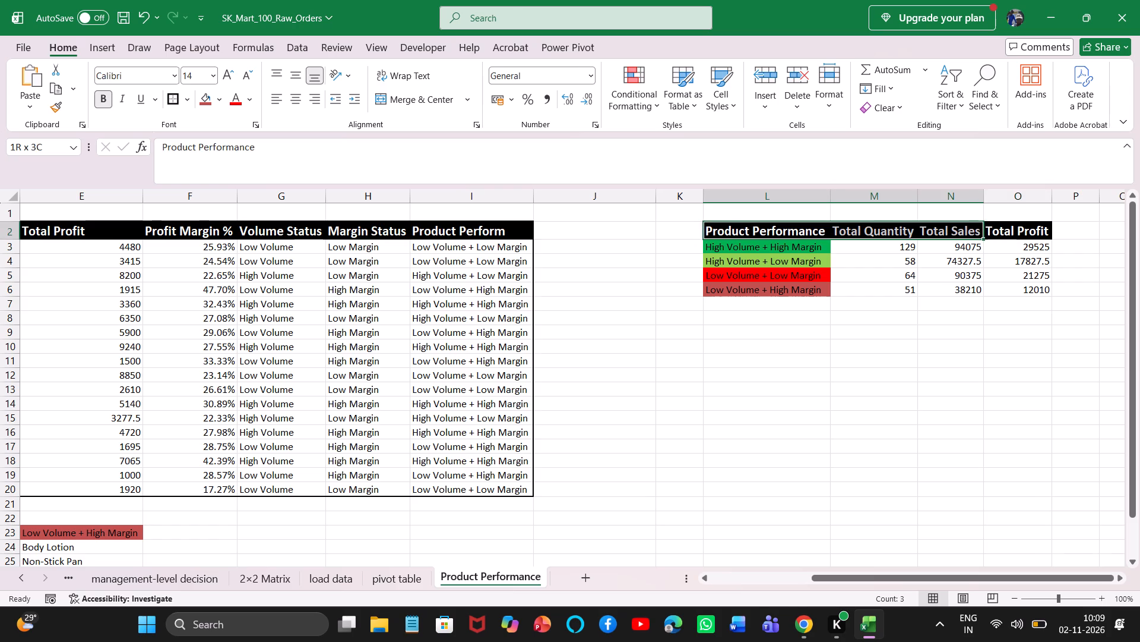